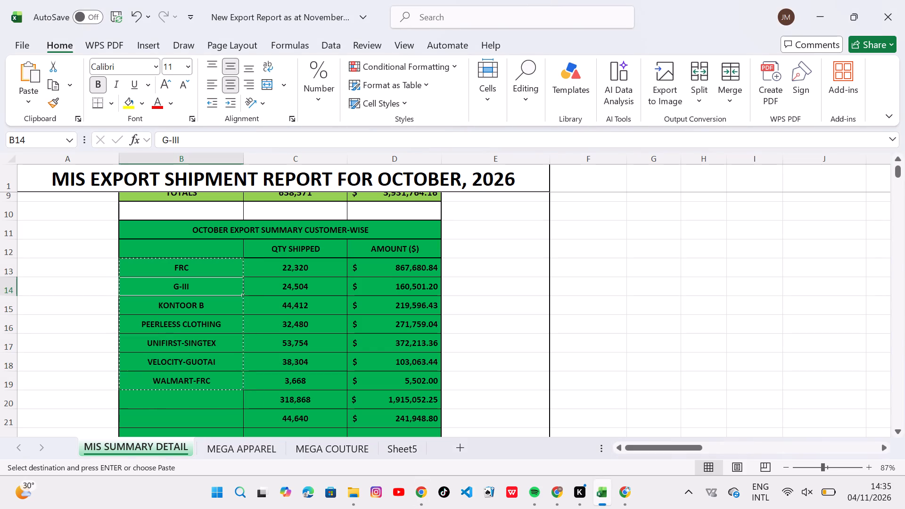
double_click(508, 321)
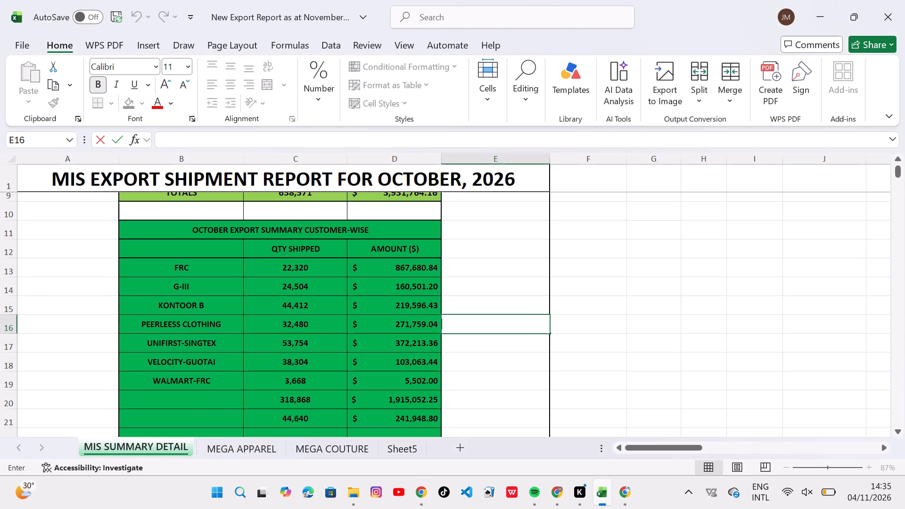
click(283, 297)
click(271, 282)
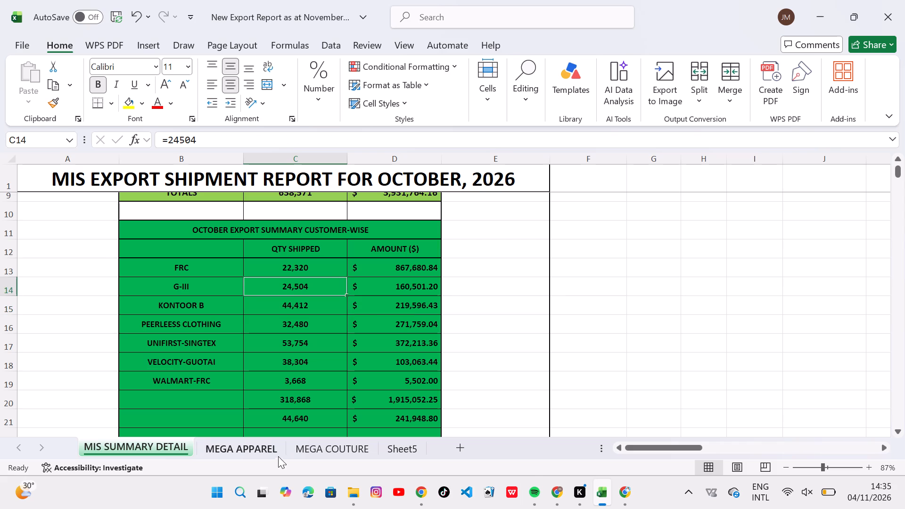
Look through the Mega Apparel and Mega Couture sheets for G-III's shipment rows.
click(264, 452)
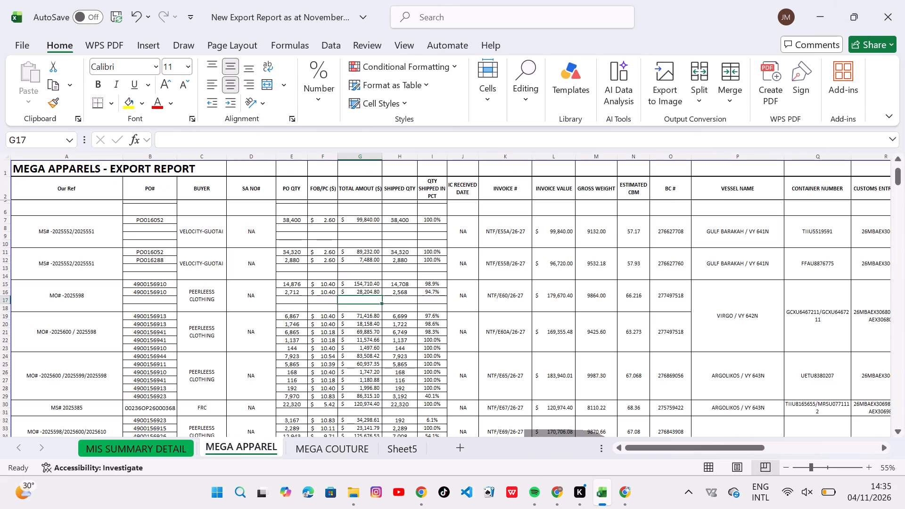
scroll(218, 336, down, 5)
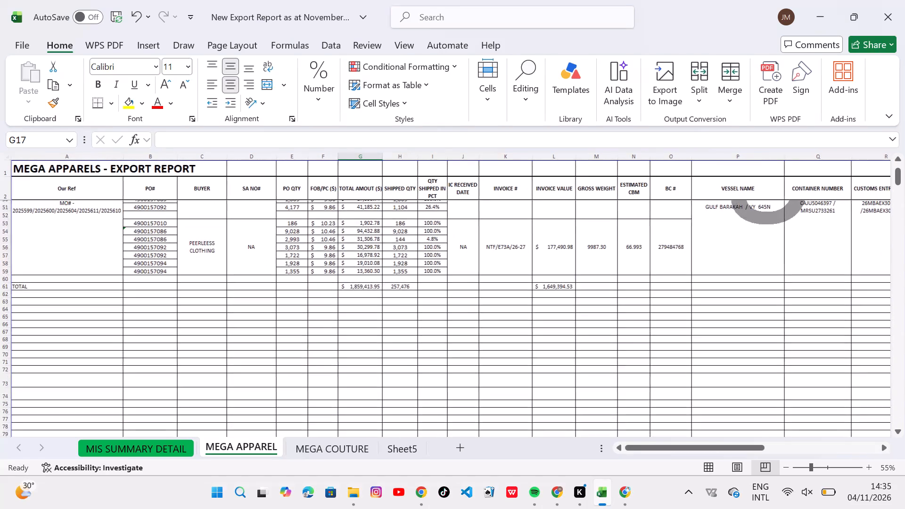
click(345, 452)
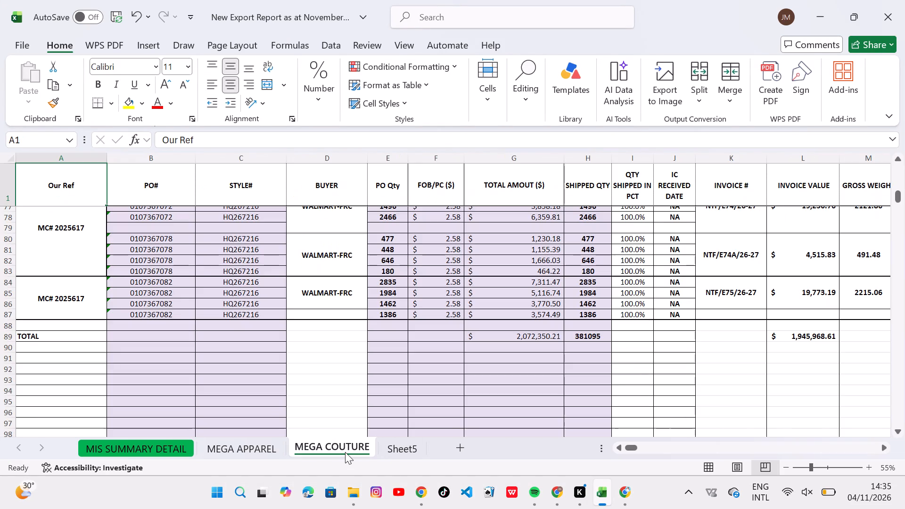
scroll(345, 452, up, 3)
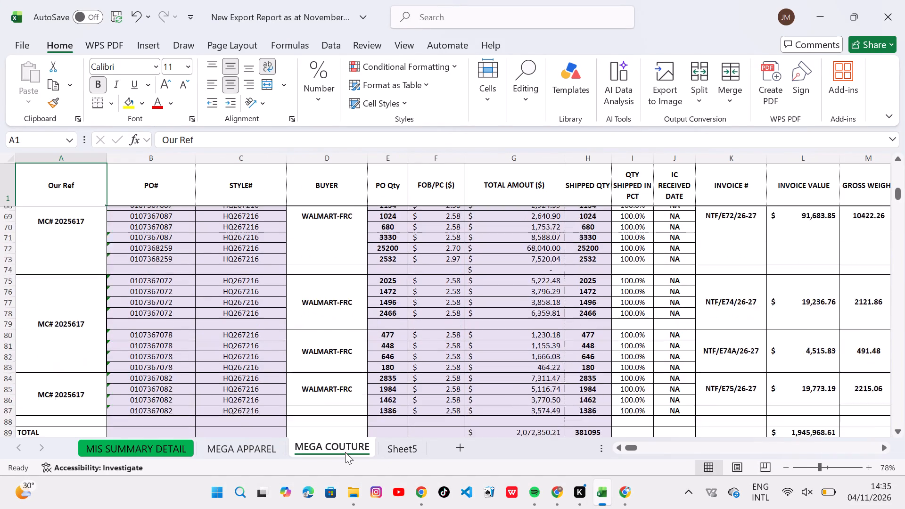
scroll(345, 452, up, 3)
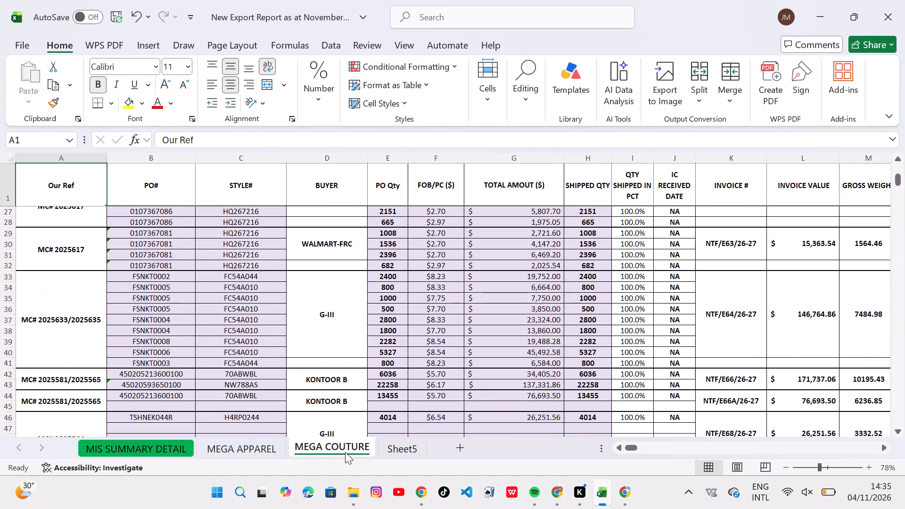
scroll(345, 452, up, 1)
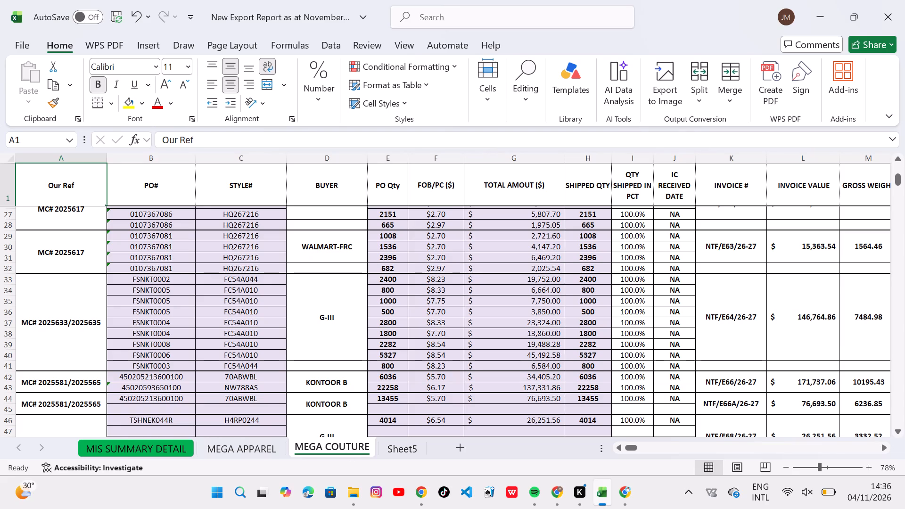
Sum the shipped quantities of G-III's MC# 2025633/2025635 order on Mega Couture and look through the sheet's other buyer rows.
drag(590, 279, 591, 288)
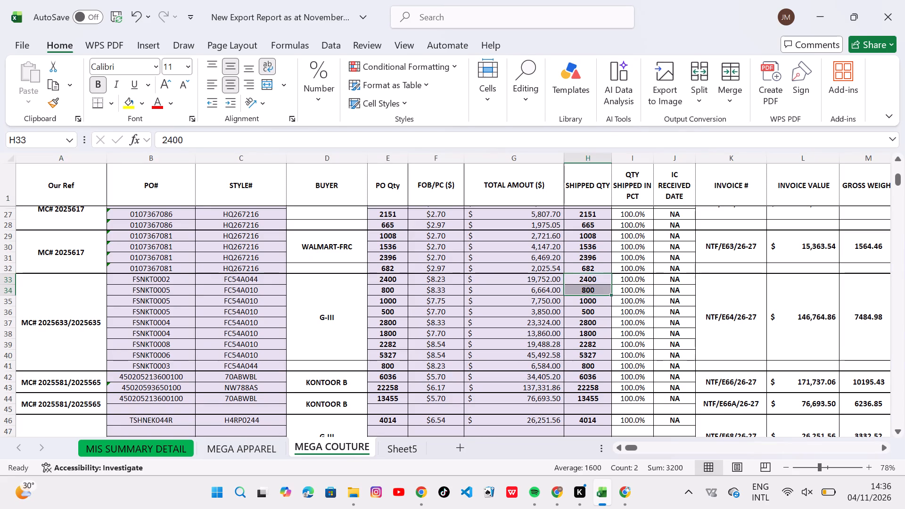
drag(591, 288, 590, 356)
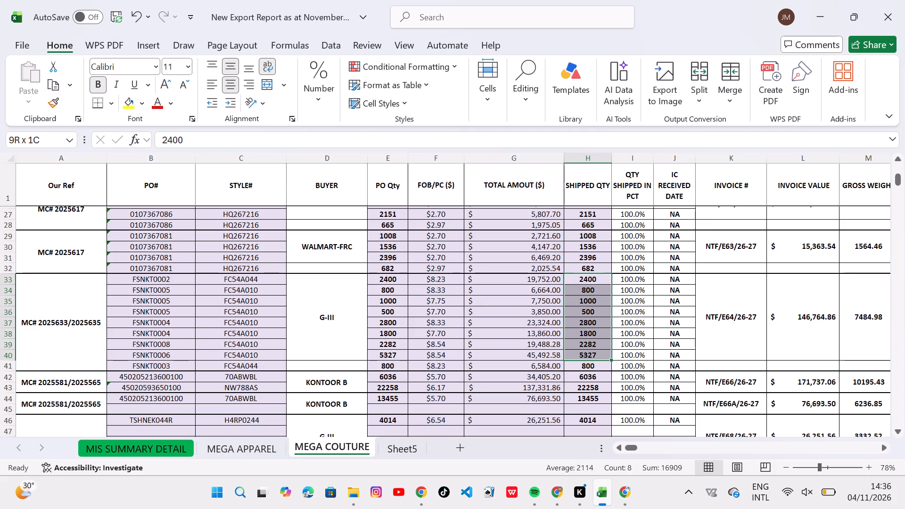
drag(590, 356, 591, 362)
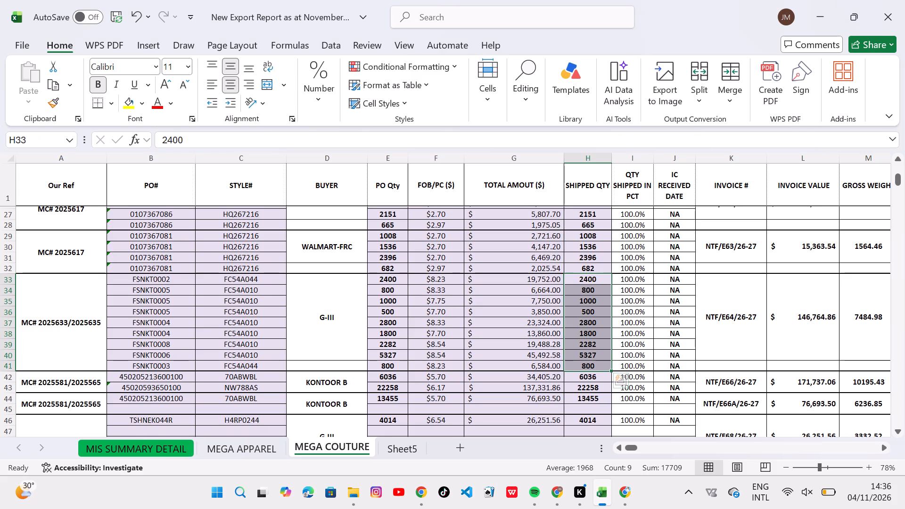
scroll(518, 345, up, 4)
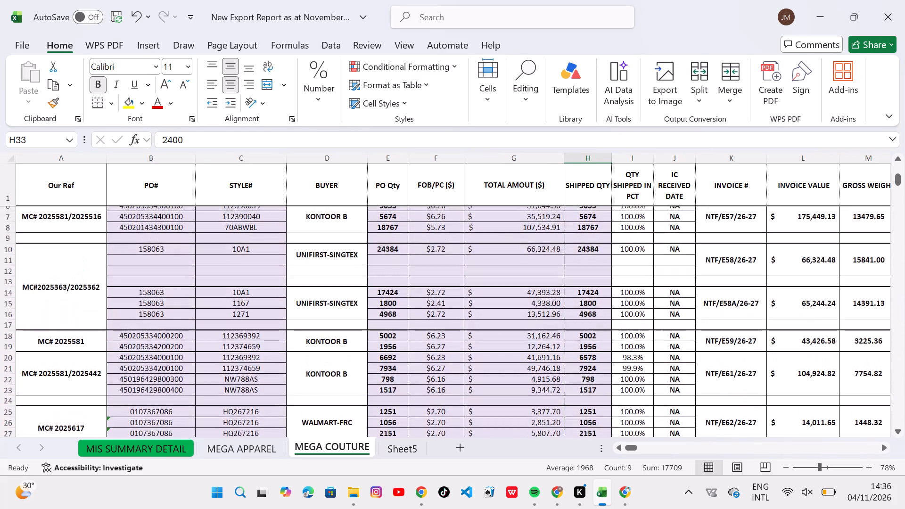
scroll(518, 345, up, 3)
scroll(518, 345, down, 4)
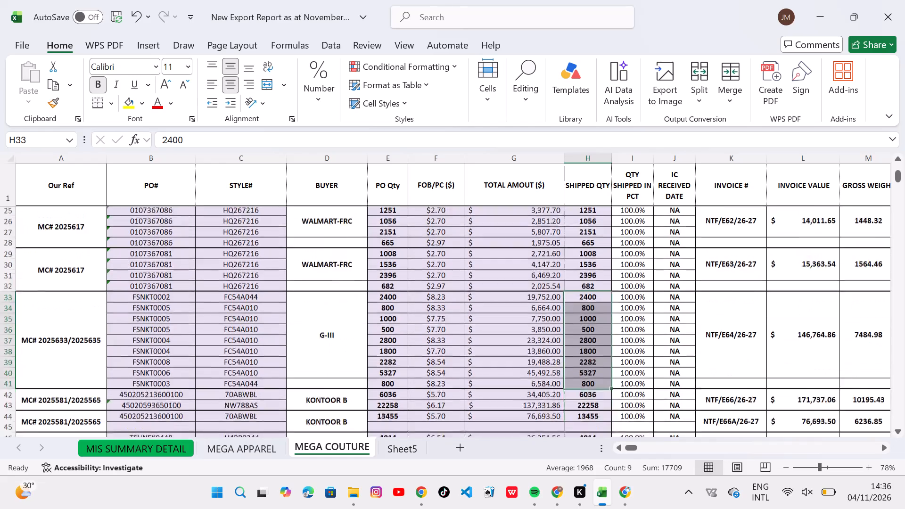
scroll(518, 345, down, 2)
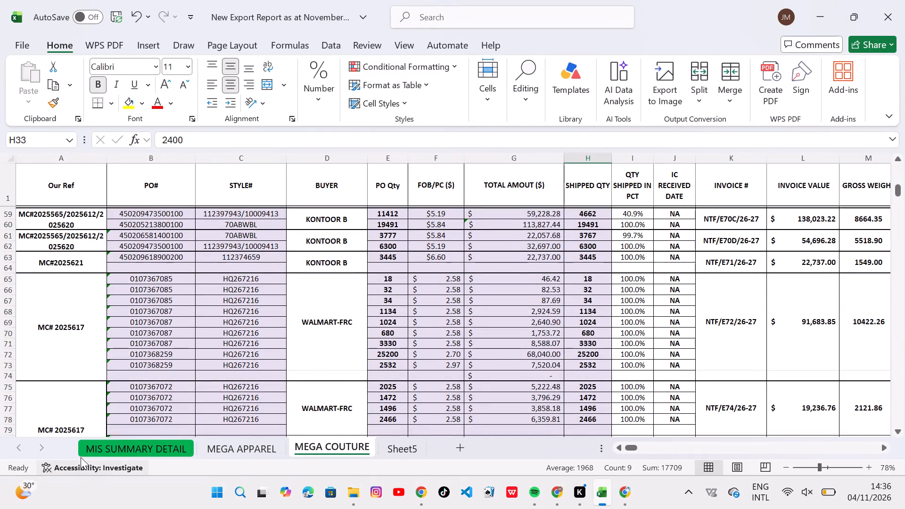
Set G-III's shipped quantity to 17709 in the October Export Summary Customer-Wise table on MIS Summary Detail.
click(149, 447)
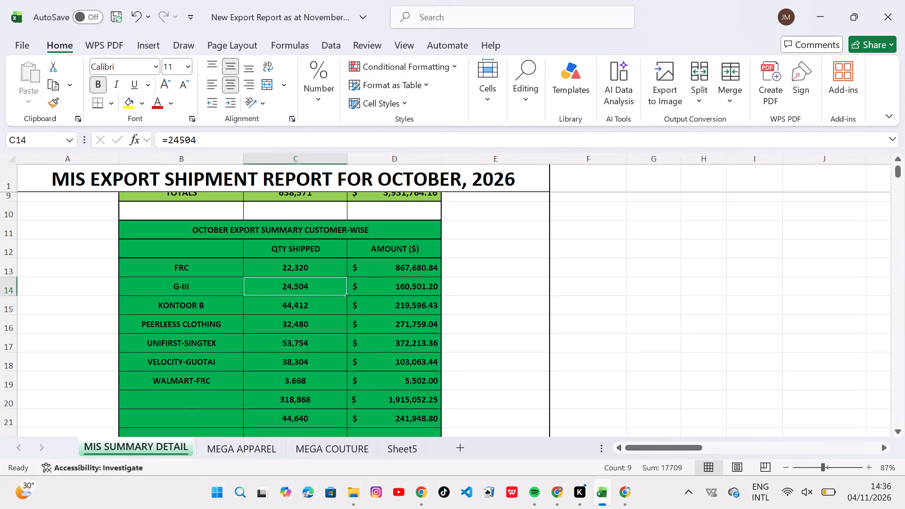
click(303, 287)
text(17709)
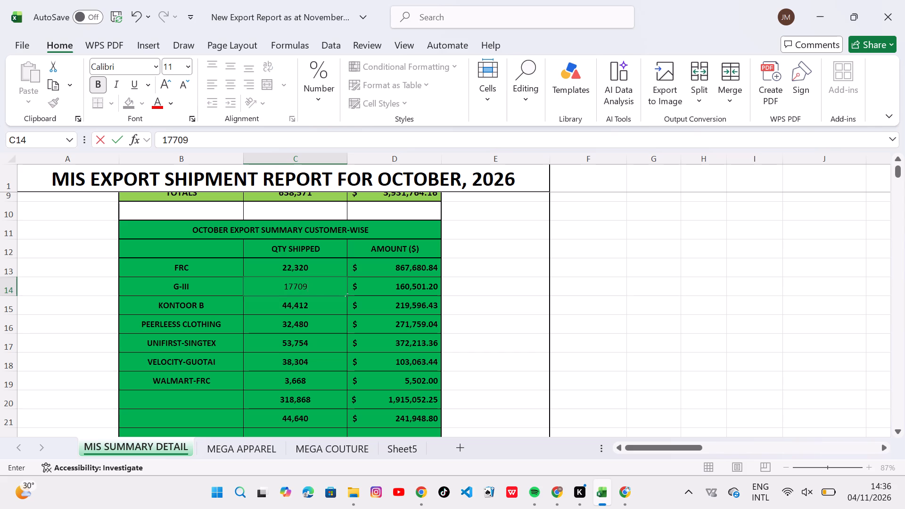
click(334, 308)
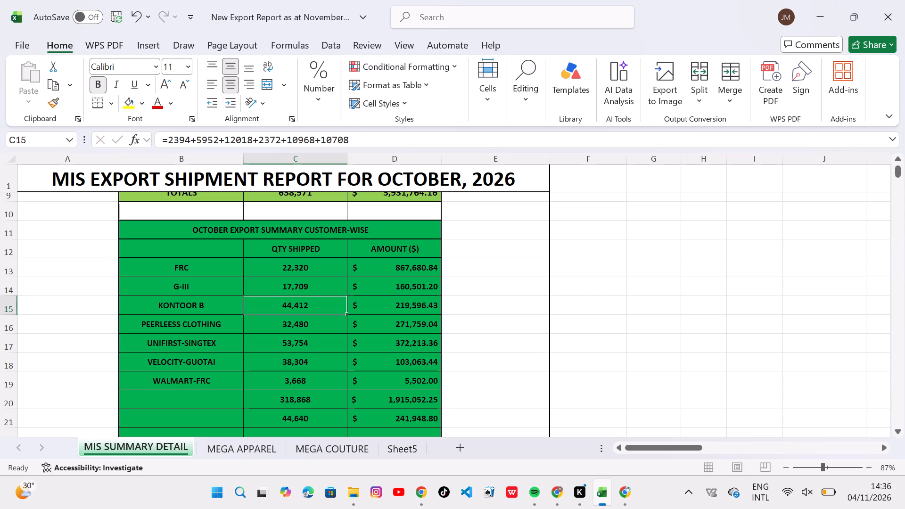
Find Kontoor B's first orders on the Mega Couture sheet and sum their PO quantities in rows 2 to 8.
click(347, 447)
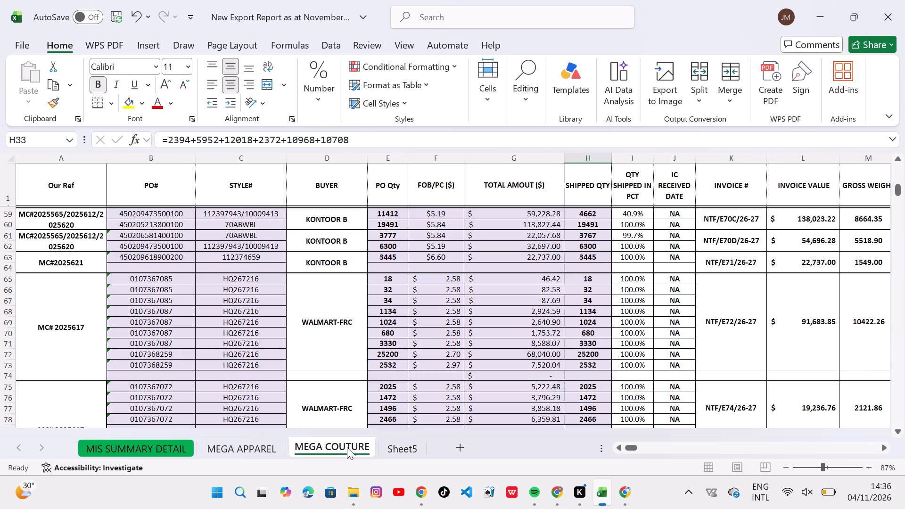
scroll(448, 299, up, 4)
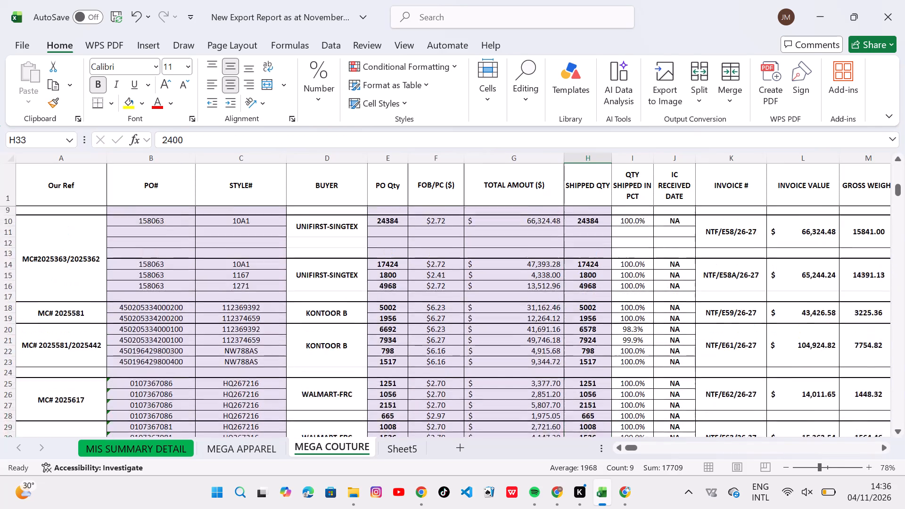
scroll(448, 299, up, 4)
scroll(448, 299, down, 4)
scroll(448, 299, up, 1)
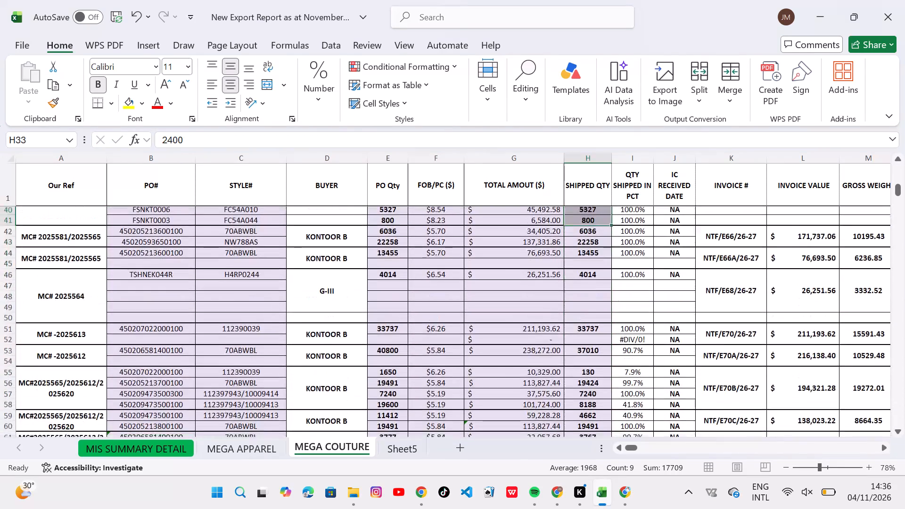
scroll(448, 299, up, 2)
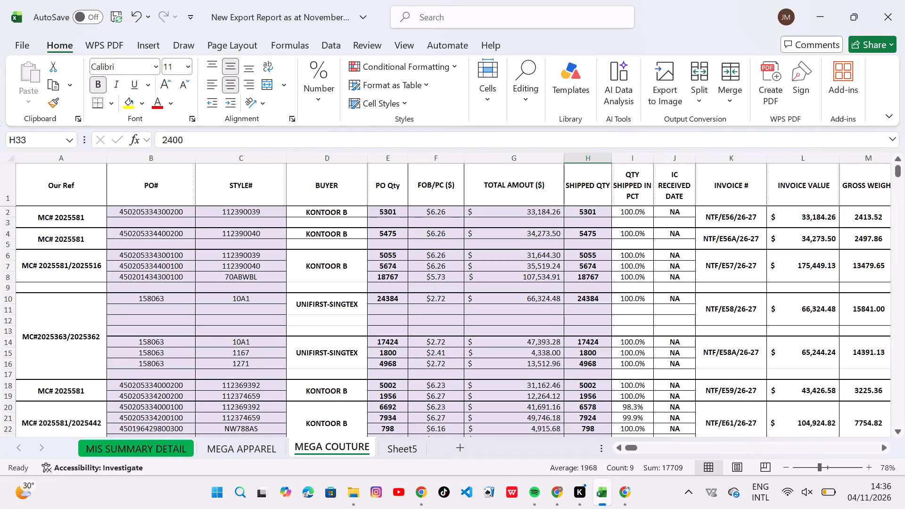
drag(392, 211, 392, 269)
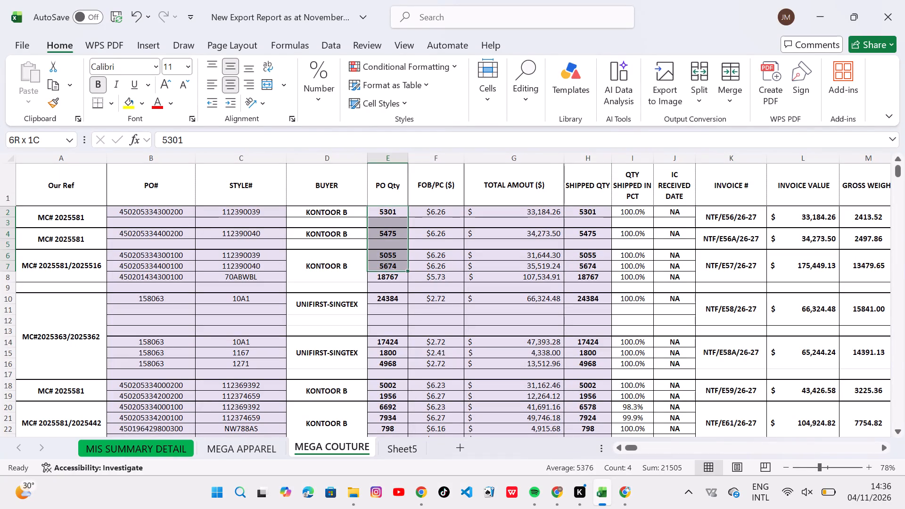
drag(392, 269, 392, 278)
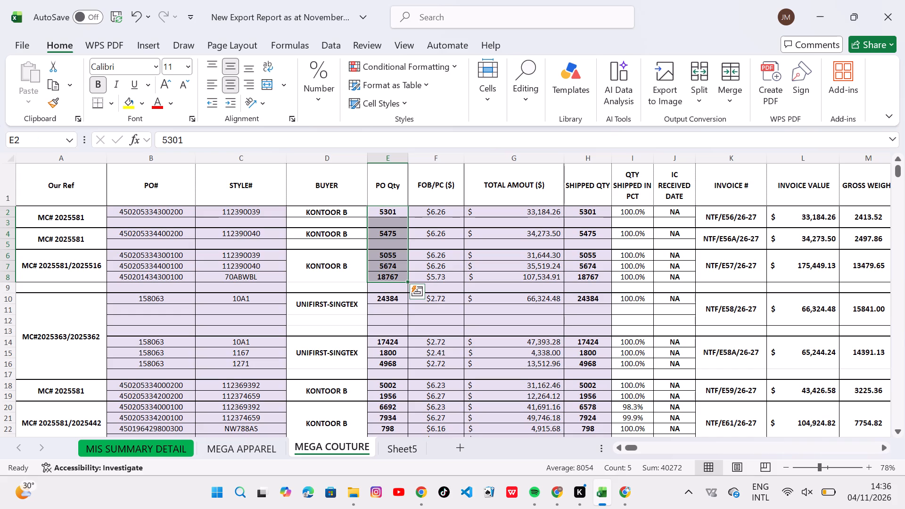
scroll(508, 371, right, 1)
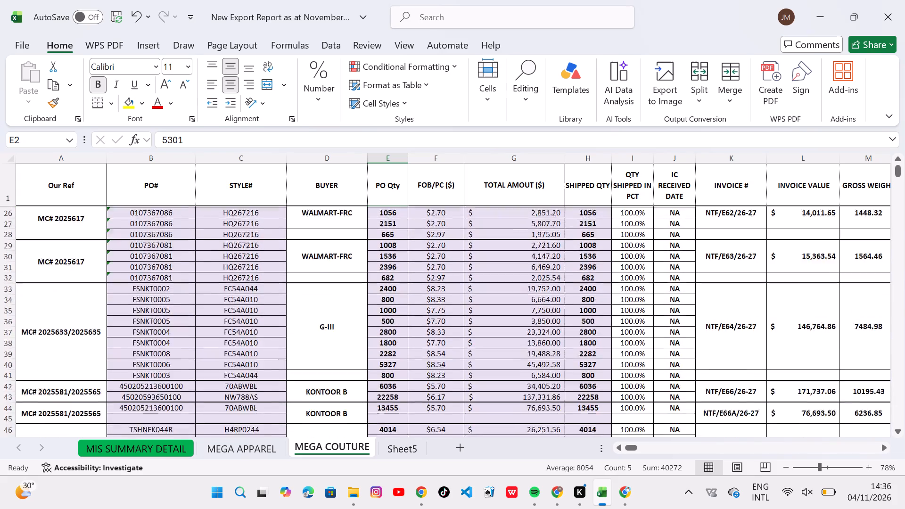
scroll(508, 371, right, 1)
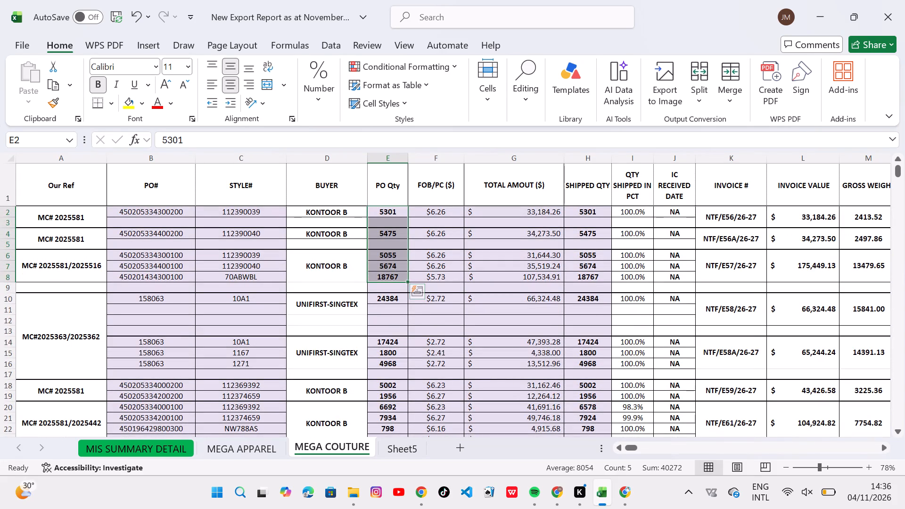
click(445, 317)
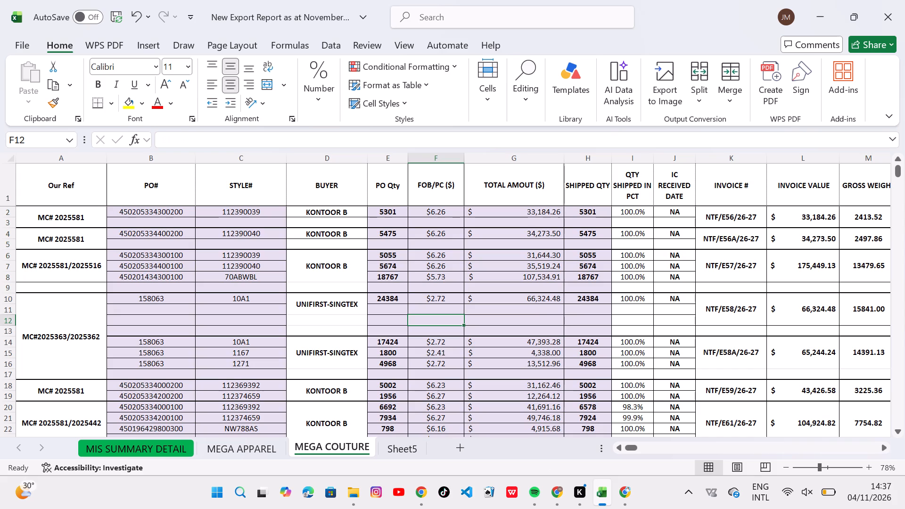
Sum Kontoor B's PO quantities in rows 2 to 8 of the Mega Couture sheet again from a fresh selection.
ctrl+click(397, 210)
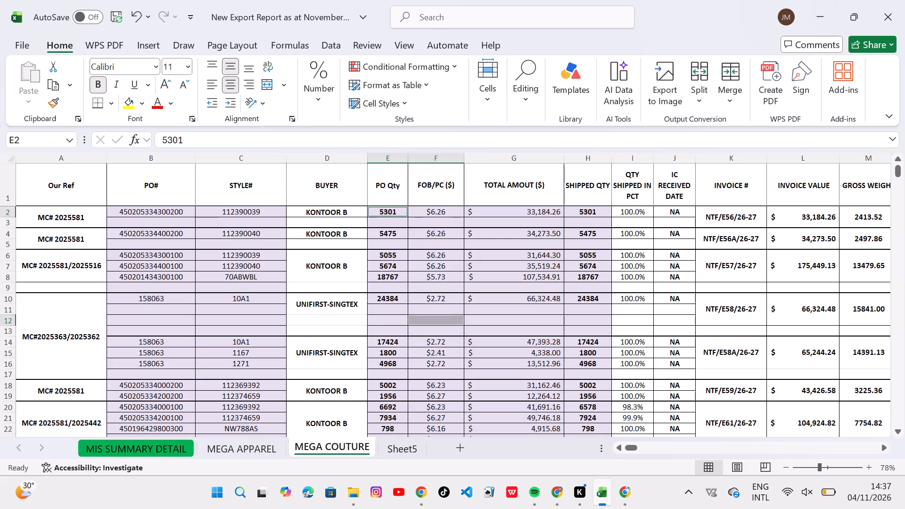
click(398, 212)
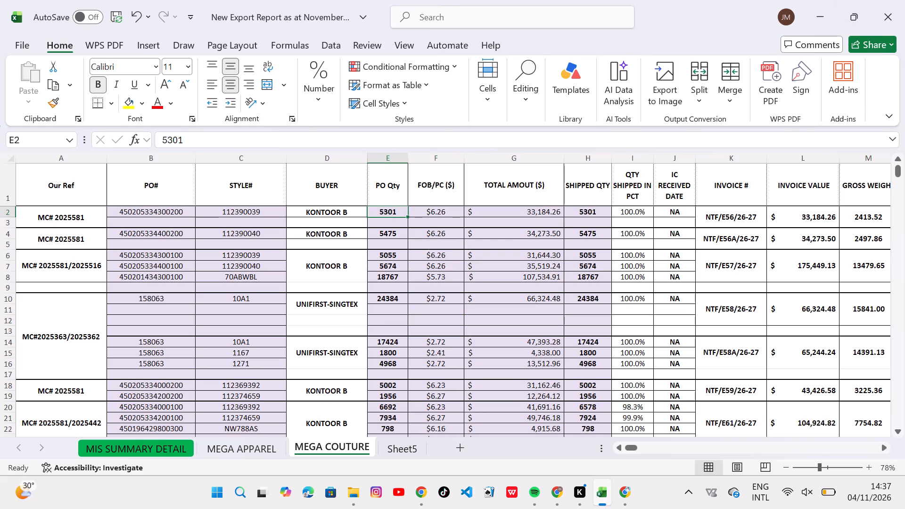
ctrl+drag(398, 212, 399, 276)
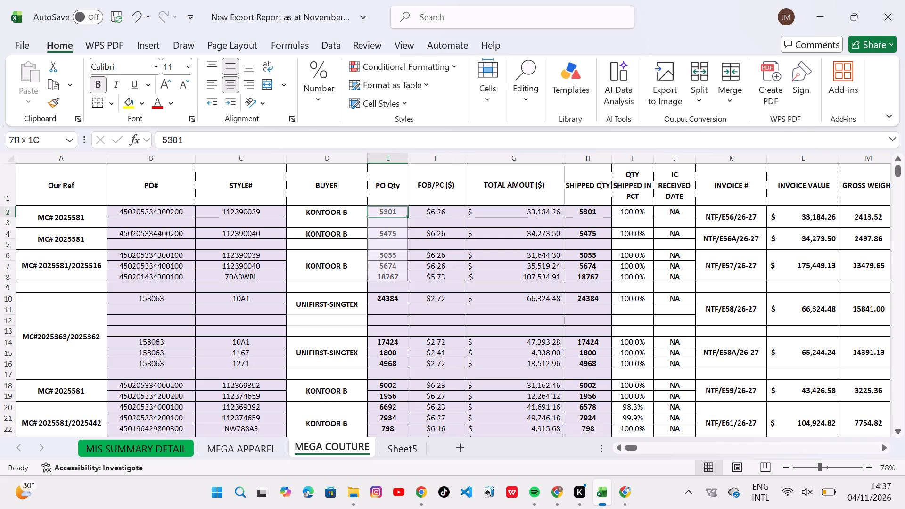
ctrl+drag(399, 276, 400, 279)
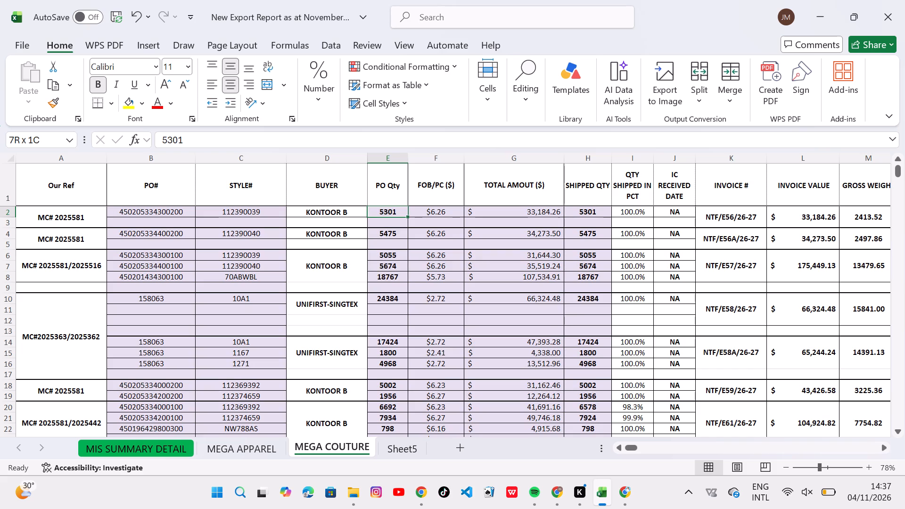
drag(396, 212, 396, 274)
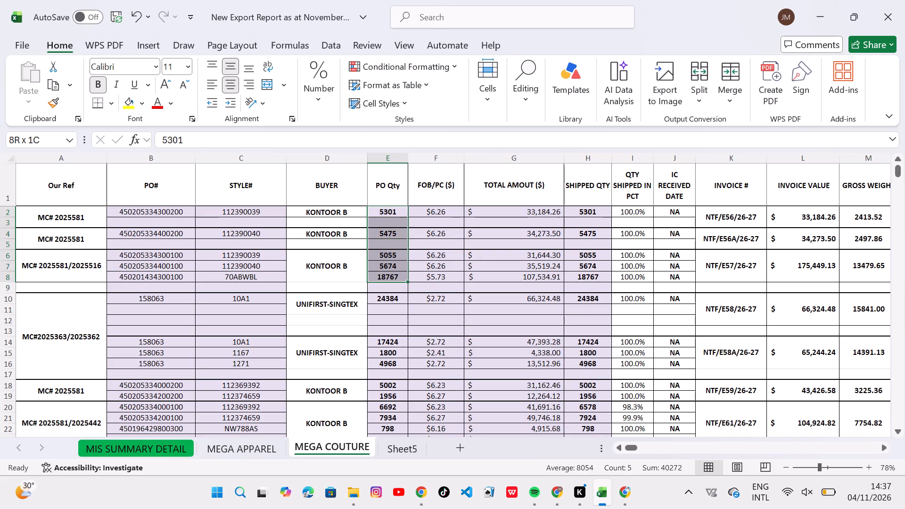
drag(396, 274, 396, 276)
Add Kontoor B's PO quantities in rows 18 to 23 of Mega Couture to the selected sum.
ctrl+scroll(421, 326, down, 1)
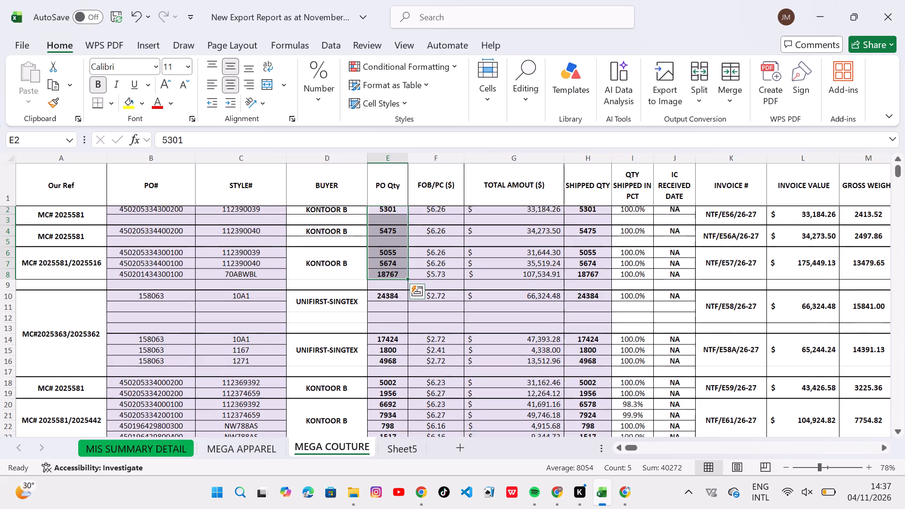
ctrl+scroll(421, 326, down, 1)
ctrl+scroll(421, 326, up, 4)
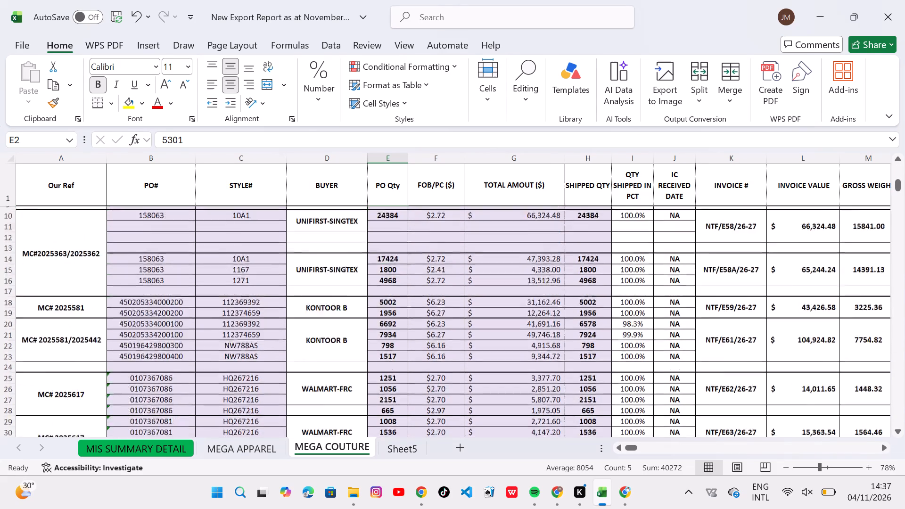
ctrl+scroll(421, 326, up, 1)
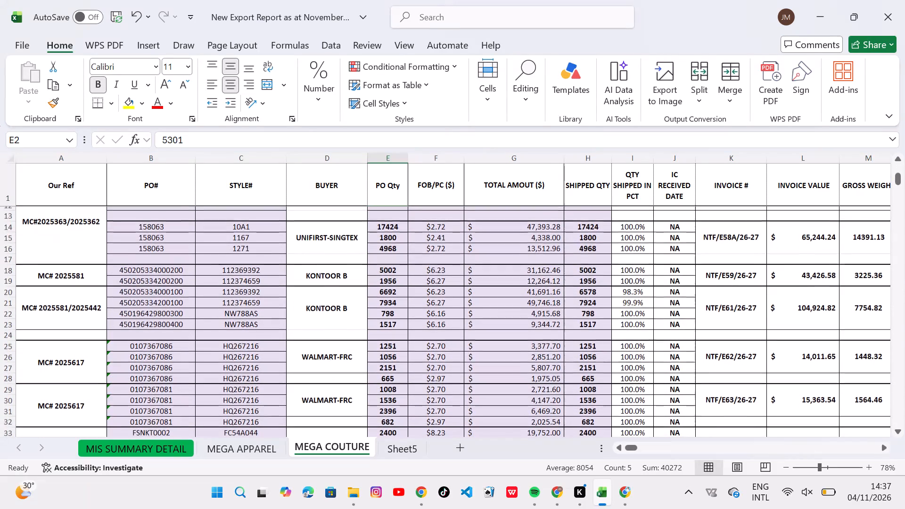
ctrl+drag(390, 270, 391, 298)
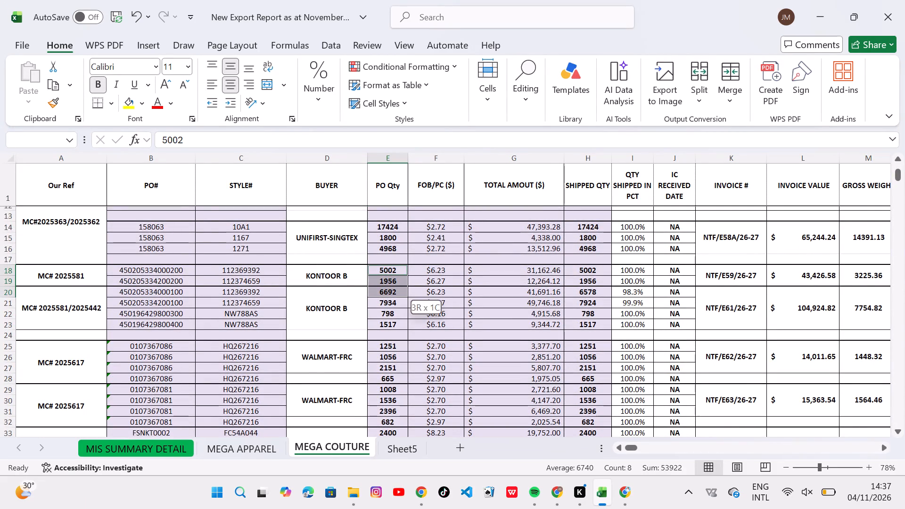
ctrl+drag(391, 298, 391, 341)
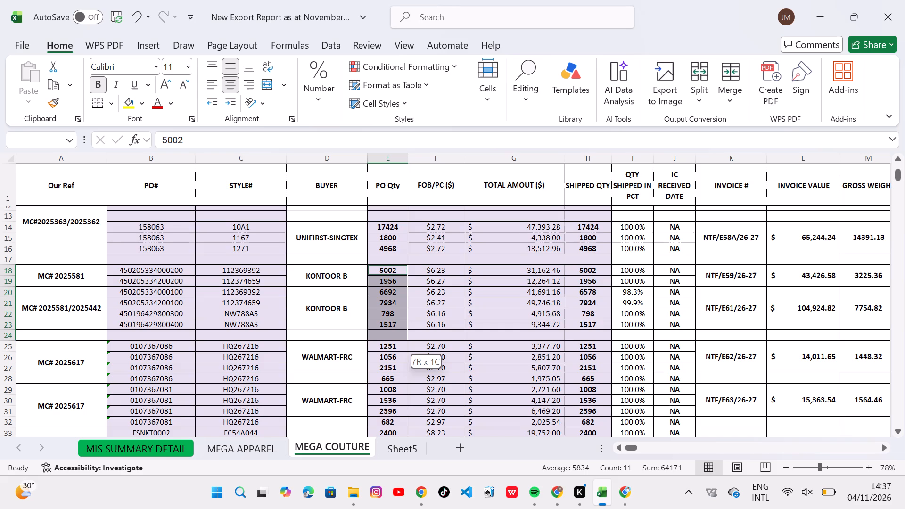
ctrl+drag(391, 341, 391, 325)
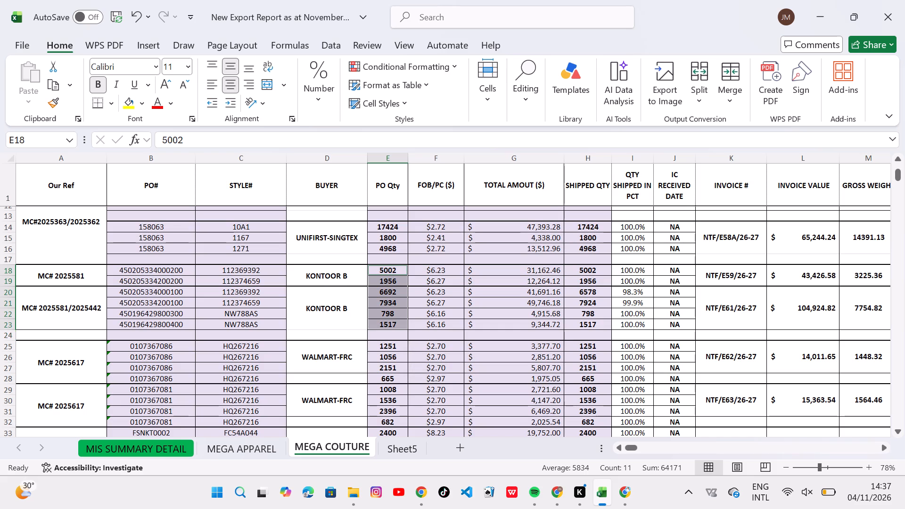
Extend the Kontoor B sum with the PO quantities in rows 42 to 44 of Mega Couture.
ctrl+scroll(391, 325, up, 2)
ctrl+scroll(391, 325, down, 1)
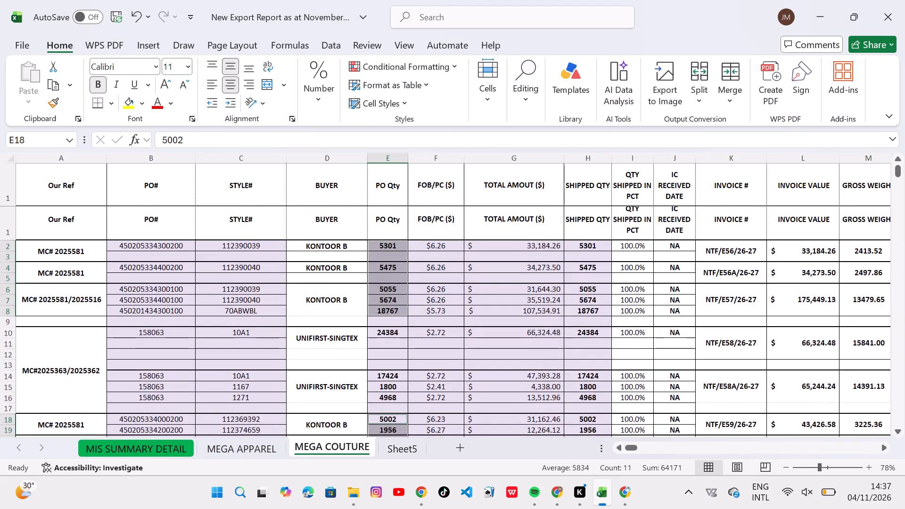
ctrl+scroll(391, 325, down, 3)
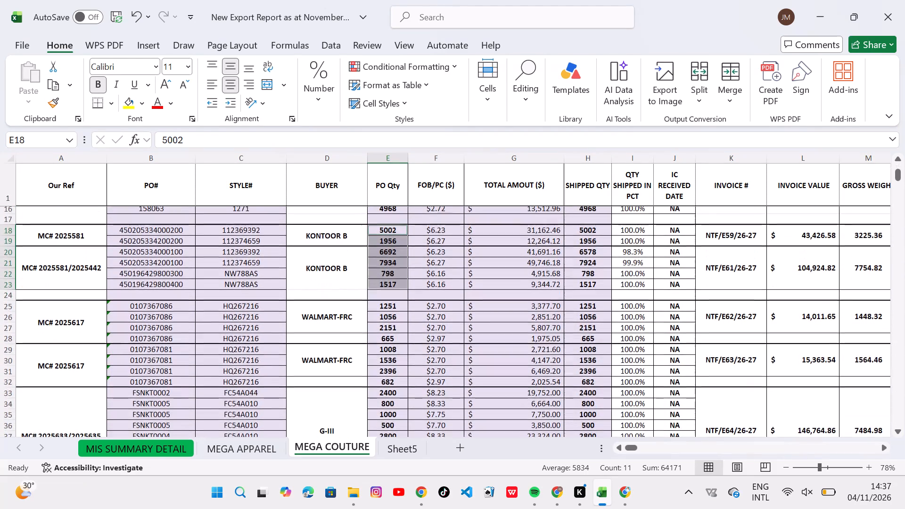
ctrl+scroll(391, 325, down, 3)
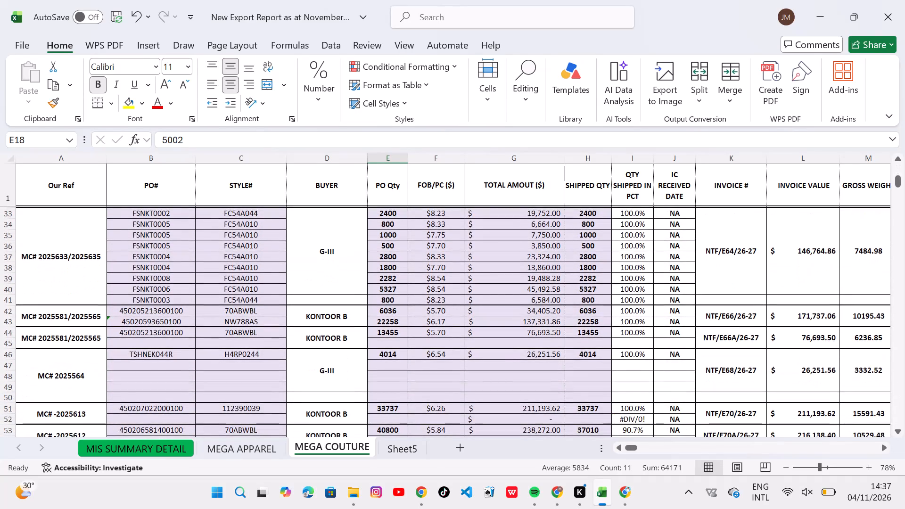
ctrl+scroll(391, 325, down, 1)
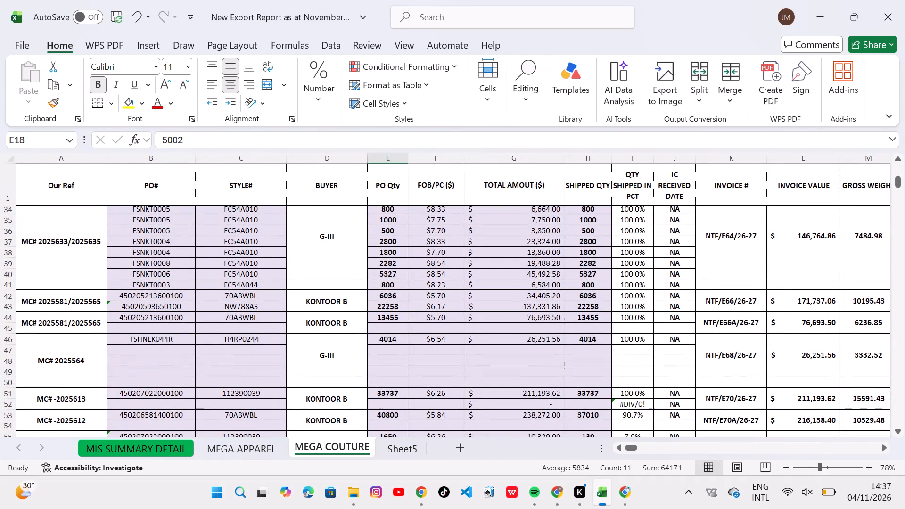
ctrl+drag(397, 296, 398, 324)
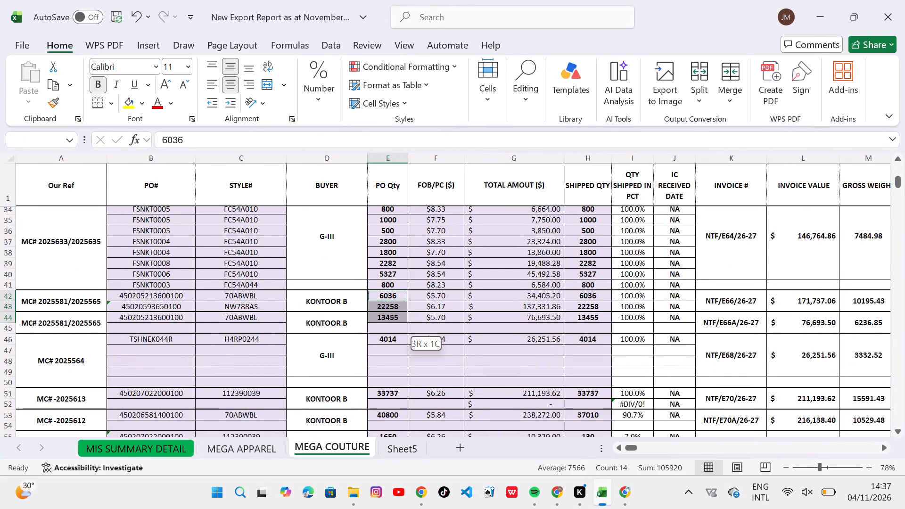
ctrl+drag(398, 324, 400, 319)
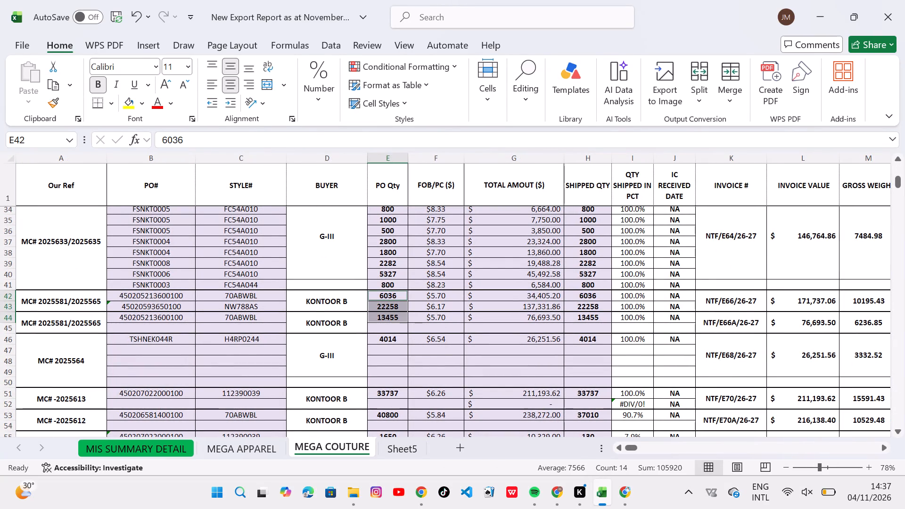
Include Kontoor B's PO quantities in rows 51 to 63 in the sum and check the remaining Mega Couture rows for that buyer.
ctrl+scroll(383, 376, down, 3)
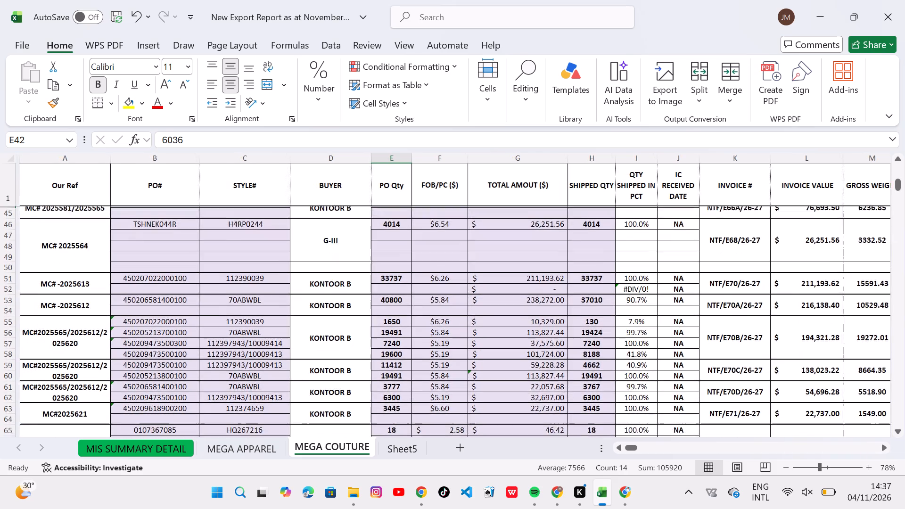
ctrl+scroll(383, 376, down, 1)
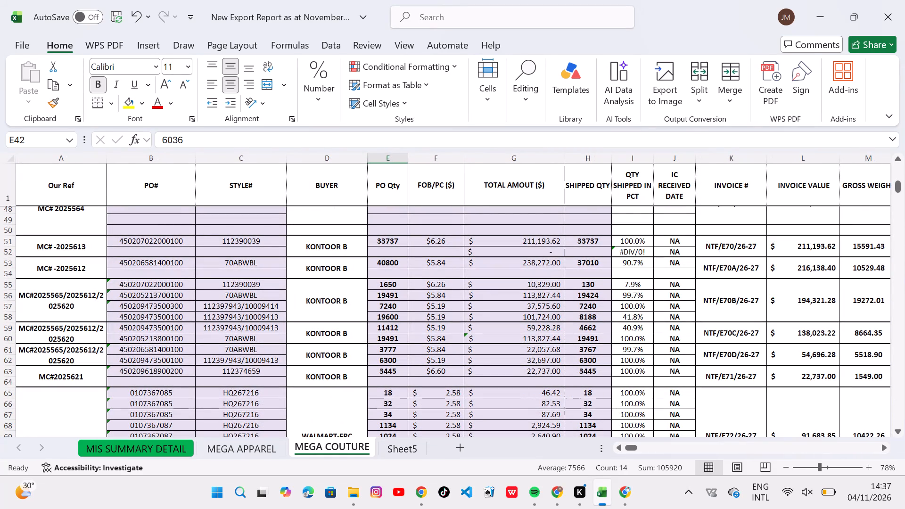
ctrl+drag(395, 242, 396, 394)
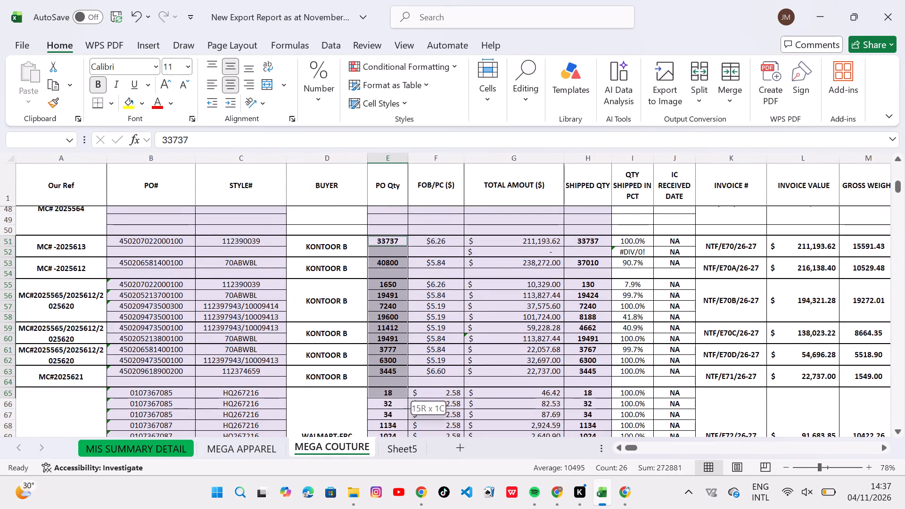
ctrl+drag(396, 394, 395, 372)
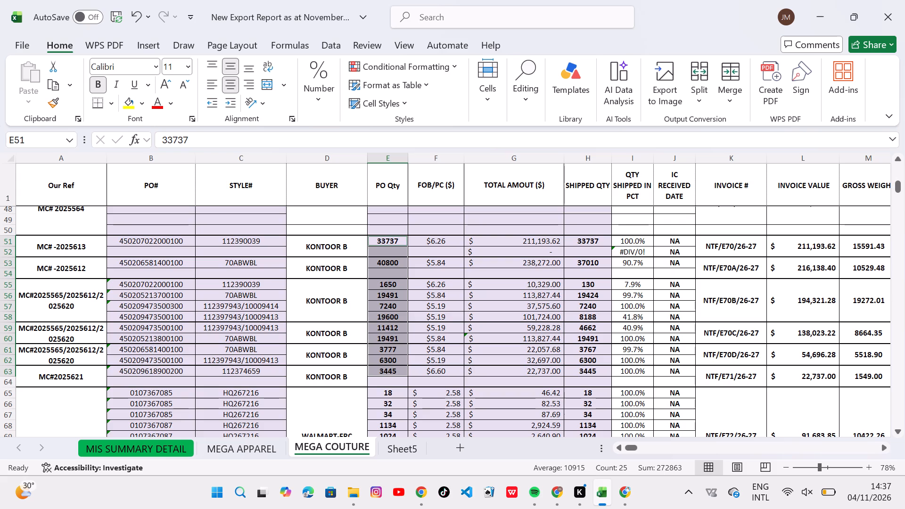
ctrl+scroll(395, 372, down, 2)
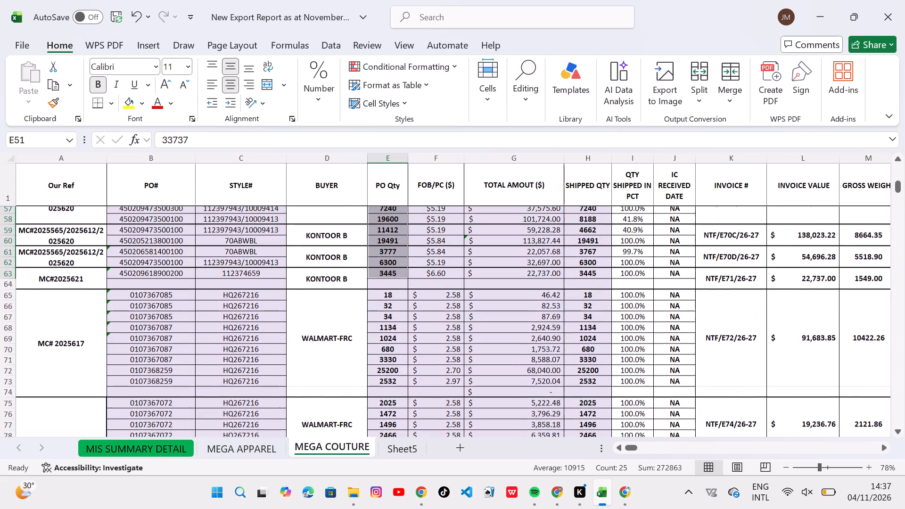
ctrl+scroll(395, 372, down, 4)
ctrl+scroll(395, 372, up, 1)
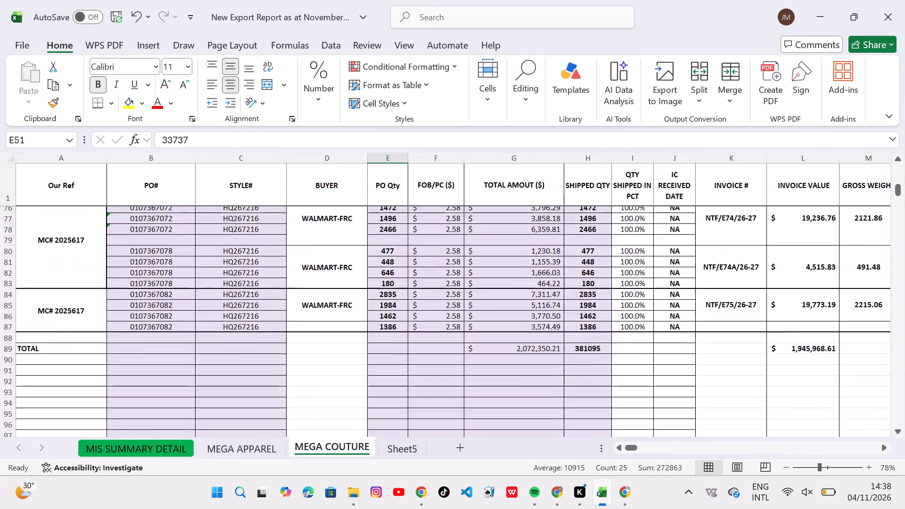
ctrl+scroll(395, 372, up, 1)
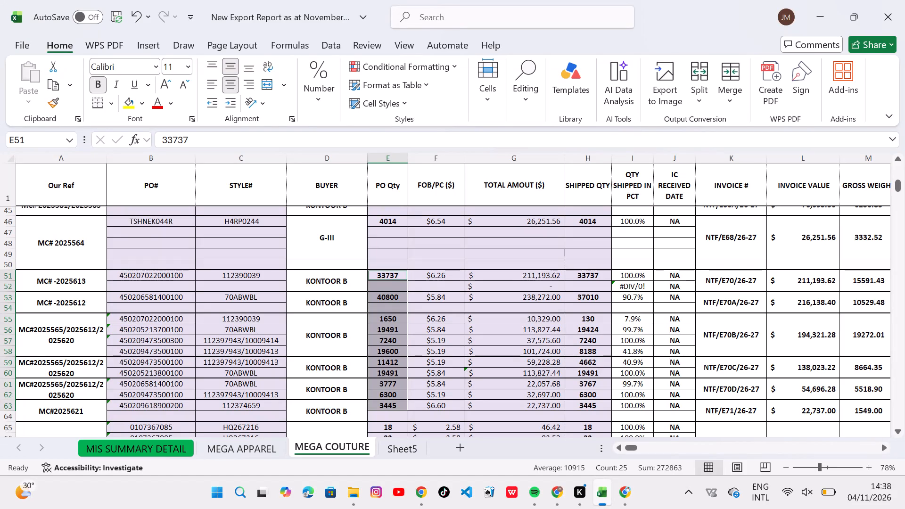
Set Kontoor B's shipped quantity to 272863 in the October Export Summary Customer-Wise table on MIS Summary Detail.
click(152, 446)
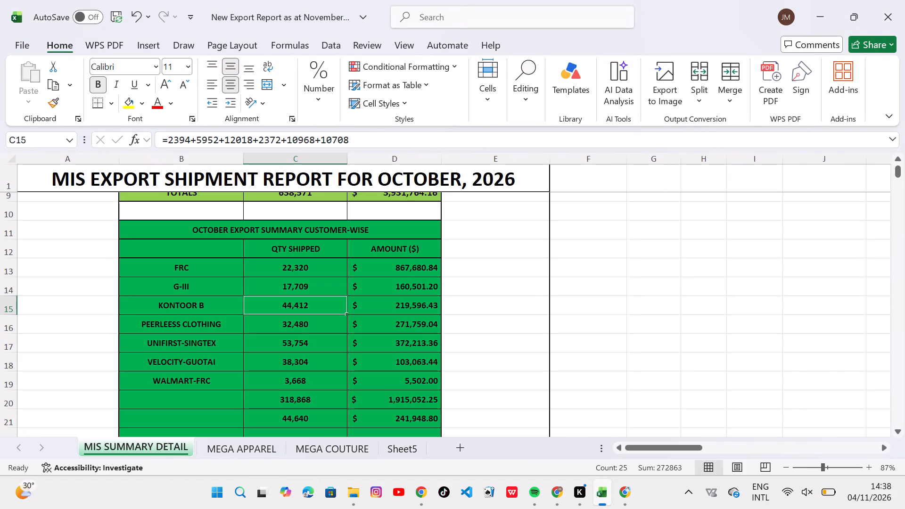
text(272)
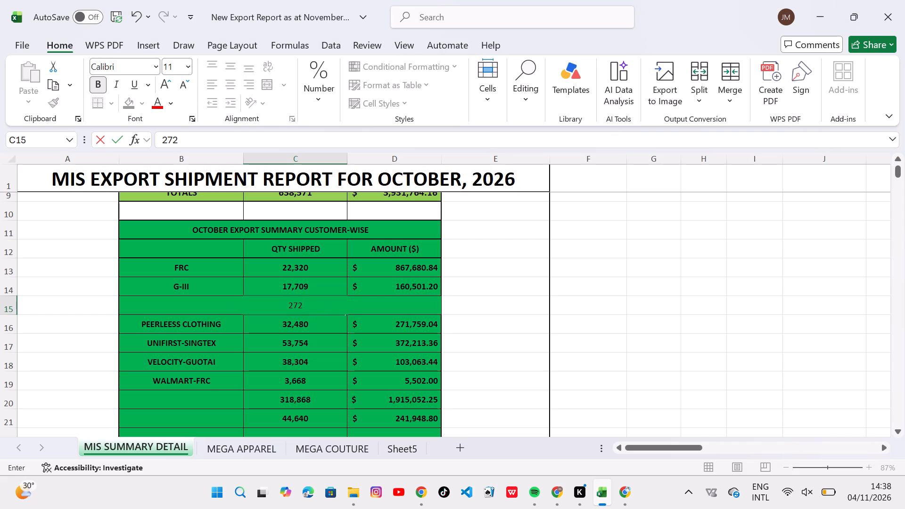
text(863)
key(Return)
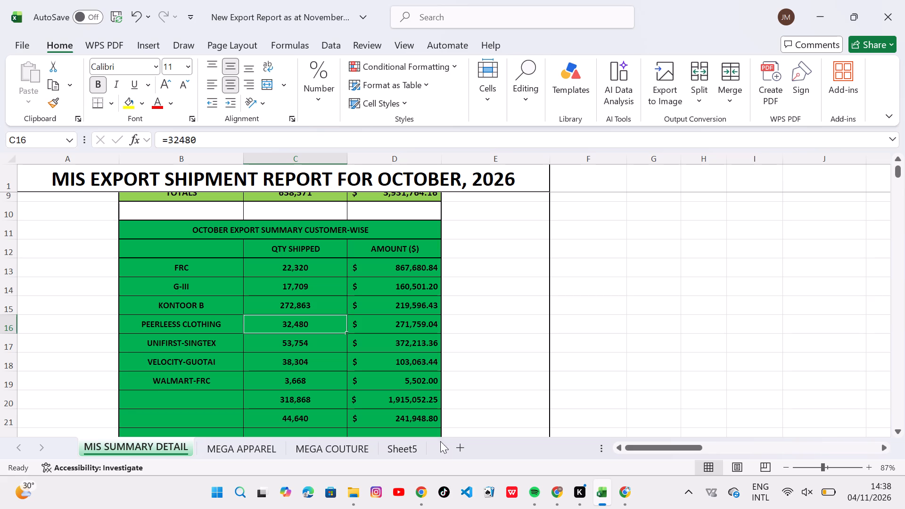
Look through the Mega Apparel sheet for the Peerleess Clothing shipment rows.
click(342, 448)
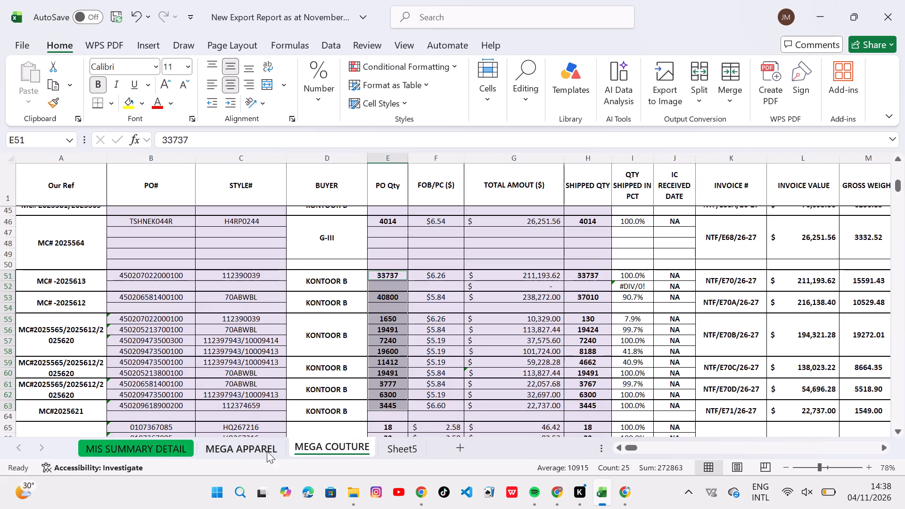
click(244, 450)
scroll(446, 319, up, 5)
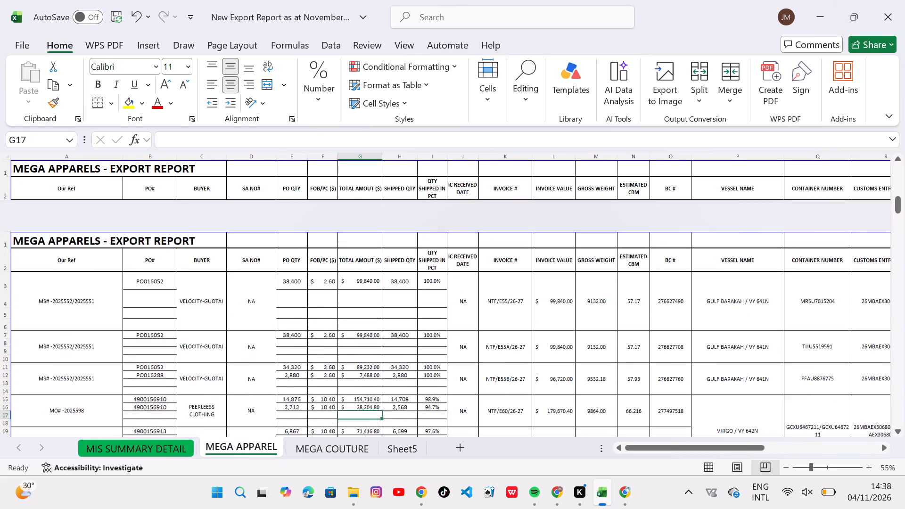
scroll(446, 319, down, 2)
scroll(446, 319, up, 2)
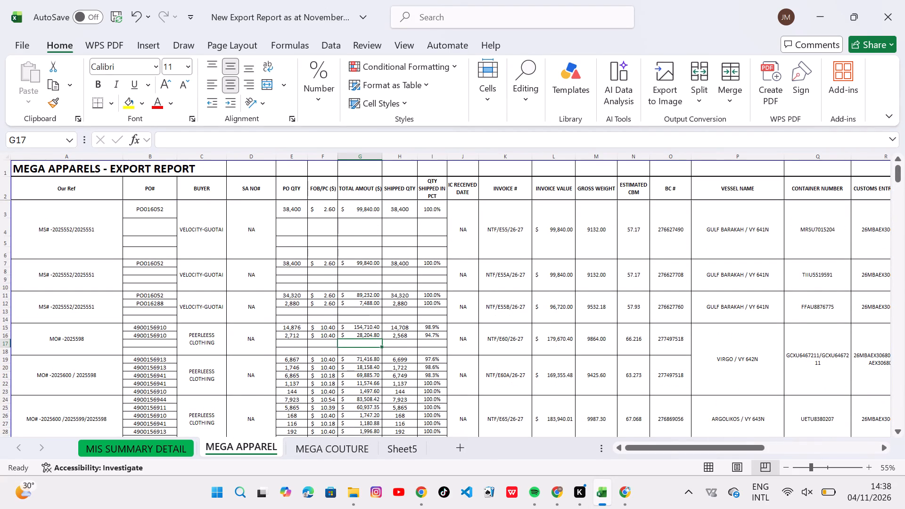
scroll(362, 327, right, 1)
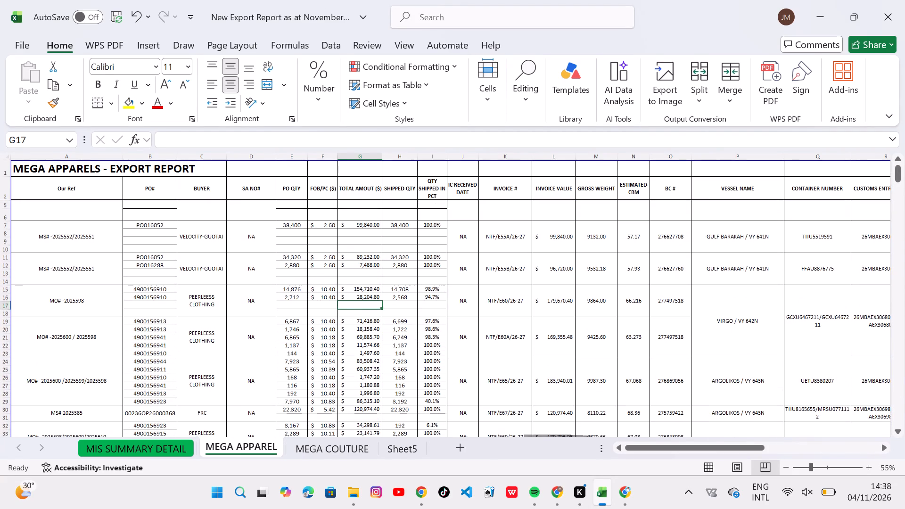
scroll(362, 327, right, 1)
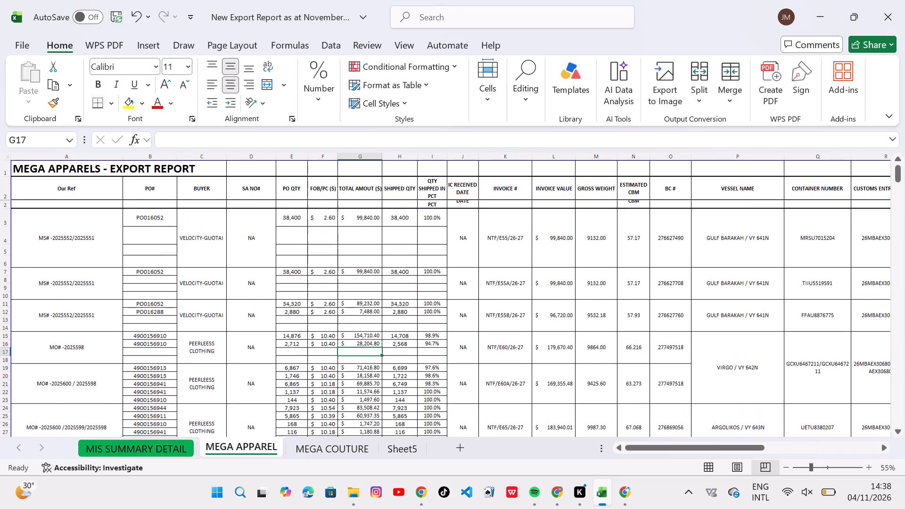
scroll(362, 327, right, 1)
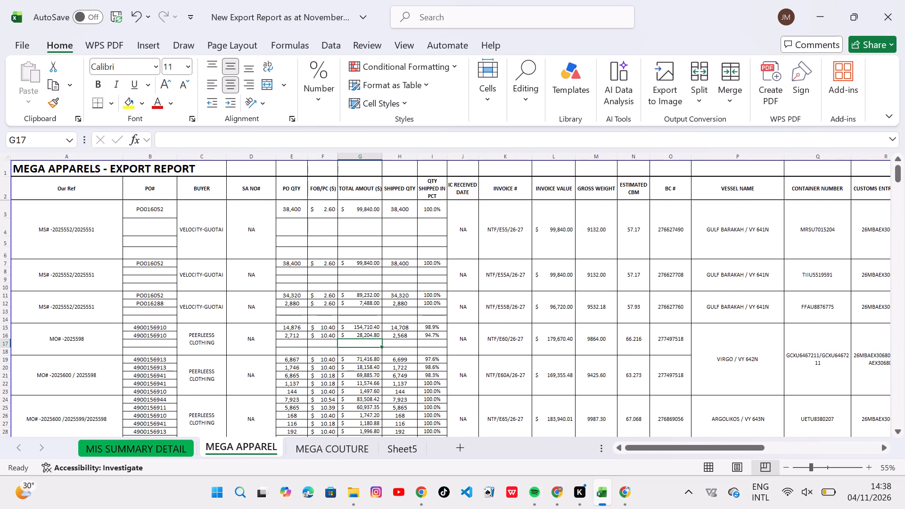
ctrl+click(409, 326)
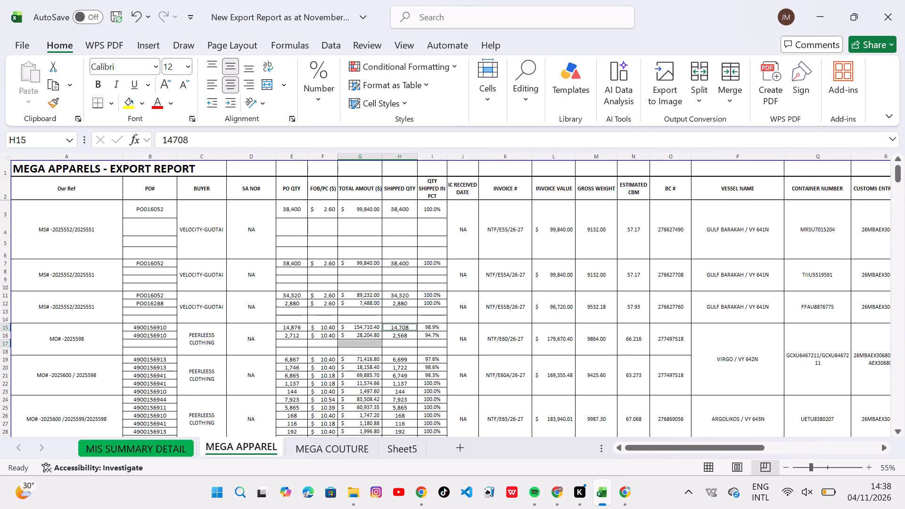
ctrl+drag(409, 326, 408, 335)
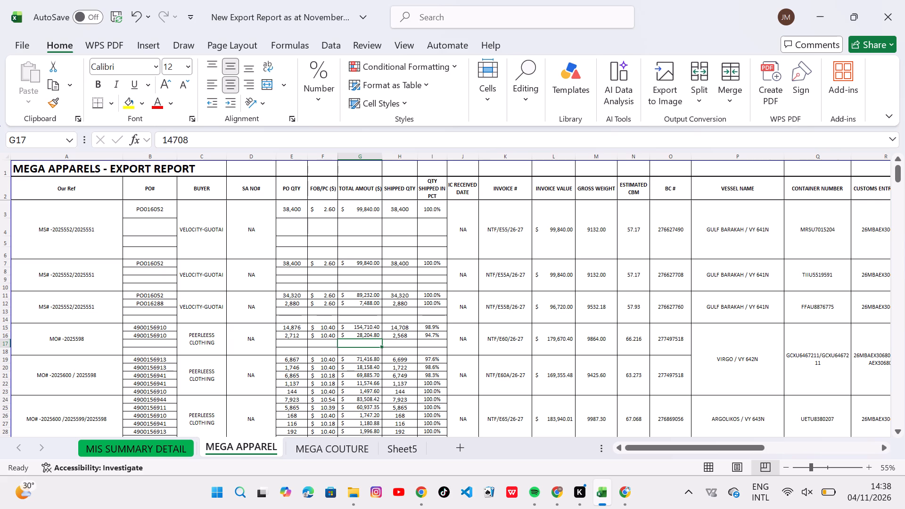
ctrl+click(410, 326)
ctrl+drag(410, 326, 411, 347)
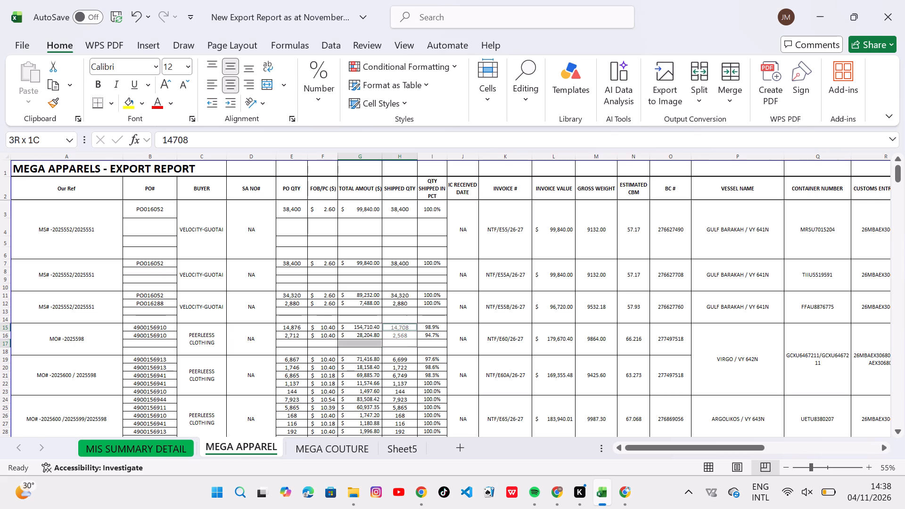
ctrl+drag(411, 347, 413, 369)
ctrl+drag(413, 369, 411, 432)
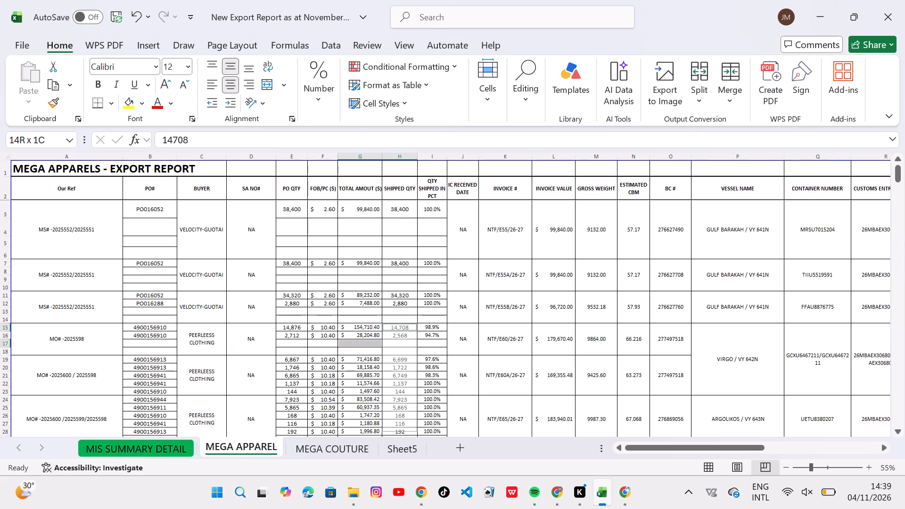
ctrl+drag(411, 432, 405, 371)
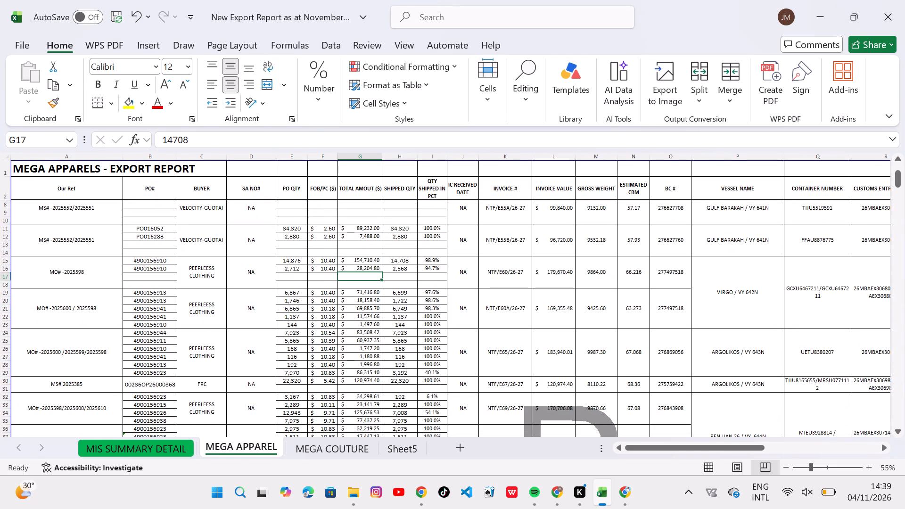
Select Peerleess Clothing's shipped quantities in rows 15 to 29 of Mega Apparel for summing.
drag(402, 261, 402, 316)
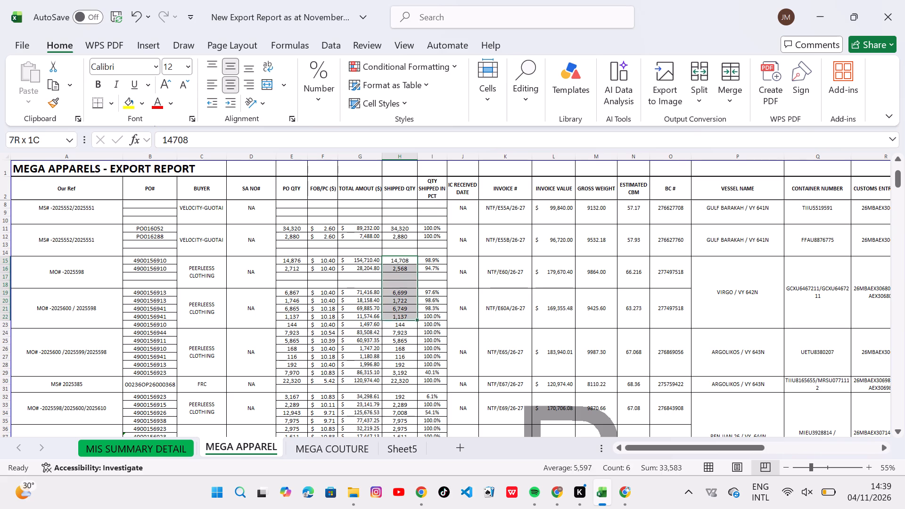
drag(402, 316, 404, 360)
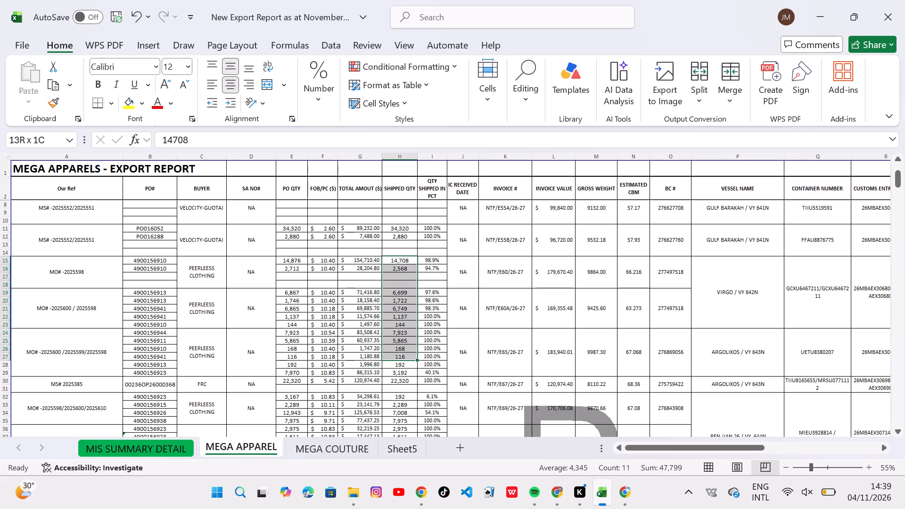
drag(404, 360, 407, 373)
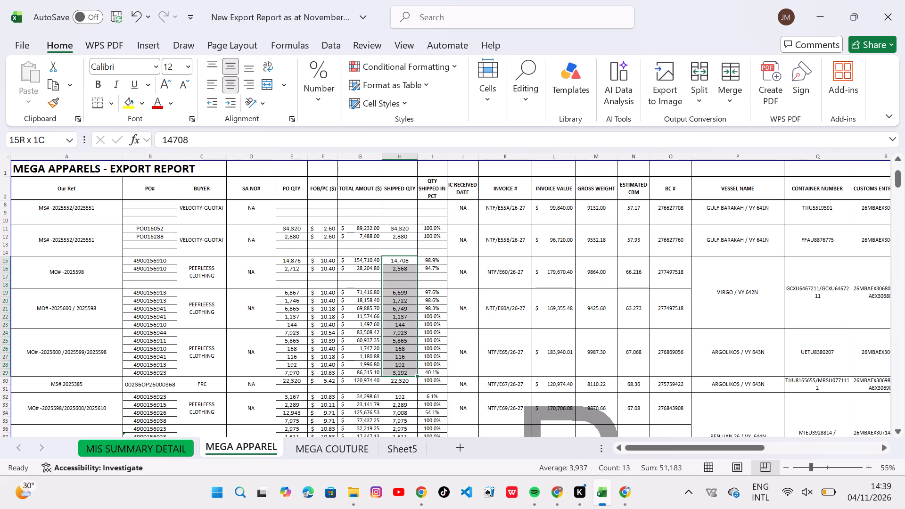
drag(407, 373, 407, 369)
Extend the Peerleess Clothing sum with the shipped quantities in rows 32 to 59, leaving out the FRC row and the total row.
ctrl+scroll(407, 369, down, 1)
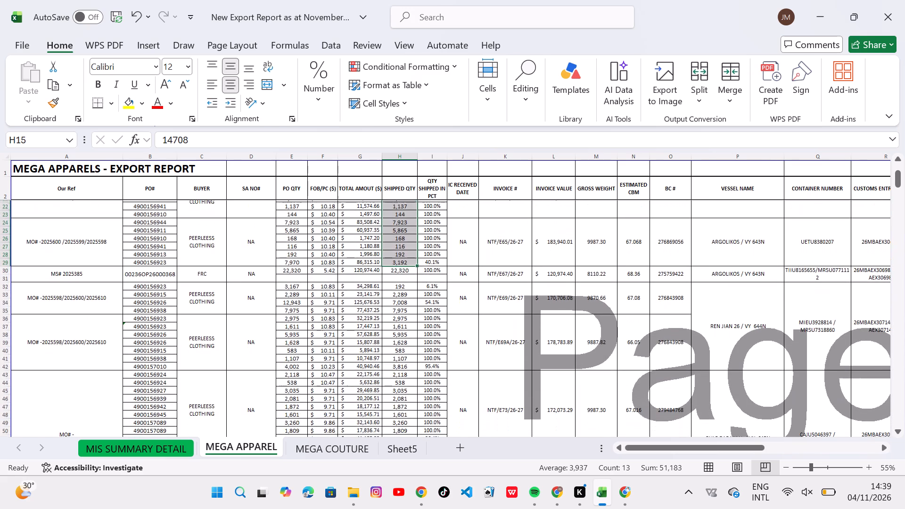
ctrl+scroll(407, 369, down, 1)
ctrl+drag(395, 289, 403, 369)
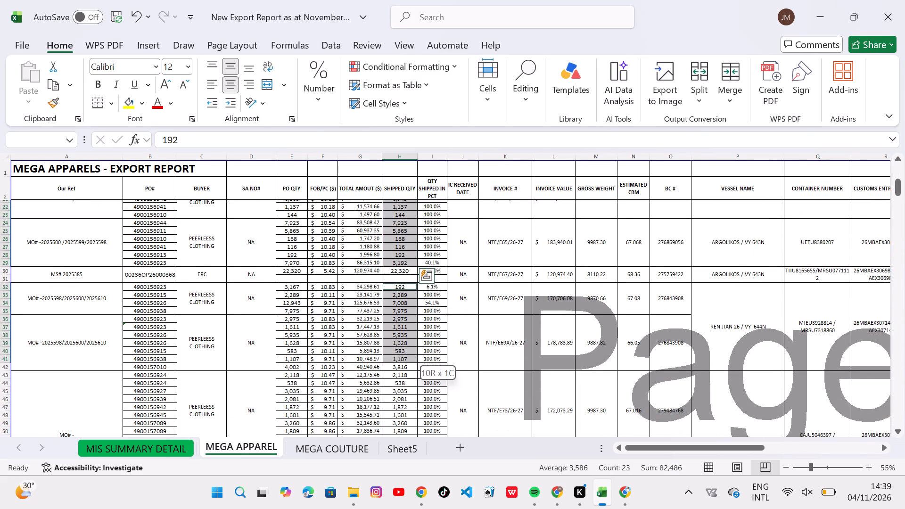
ctrl+drag(403, 369, 401, 435)
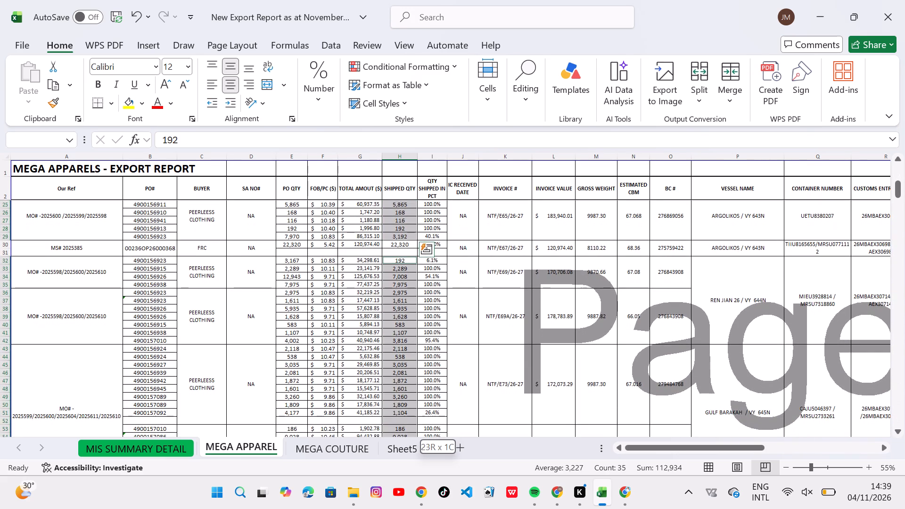
ctrl+drag(401, 435, 397, 487)
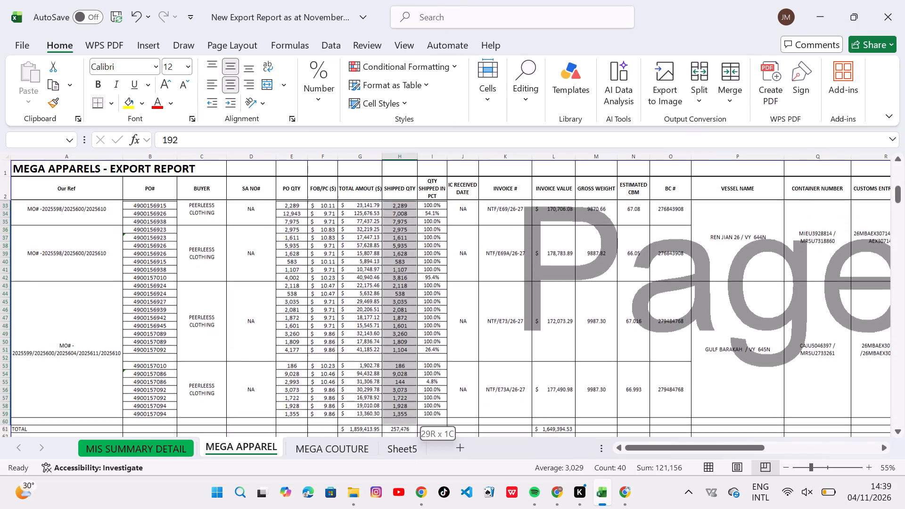
ctrl+drag(397, 487, 395, 208)
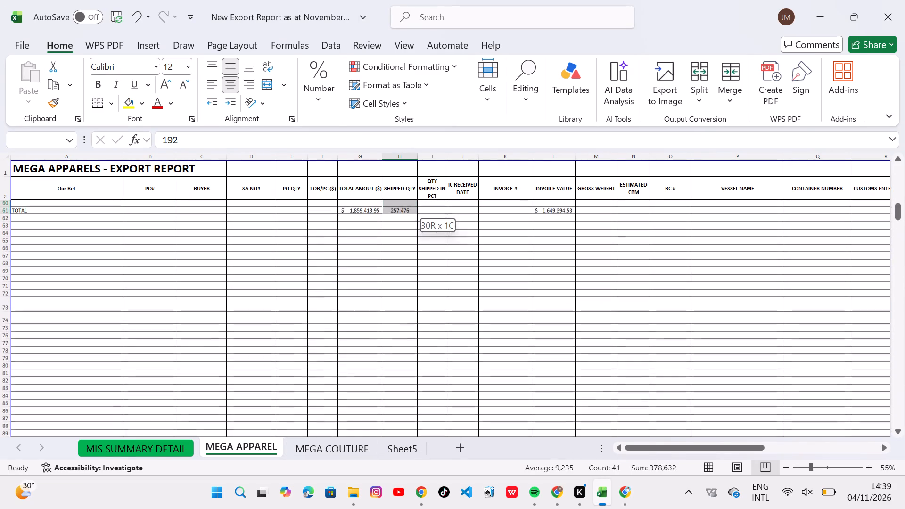
ctrl+drag(395, 208, 401, 189)
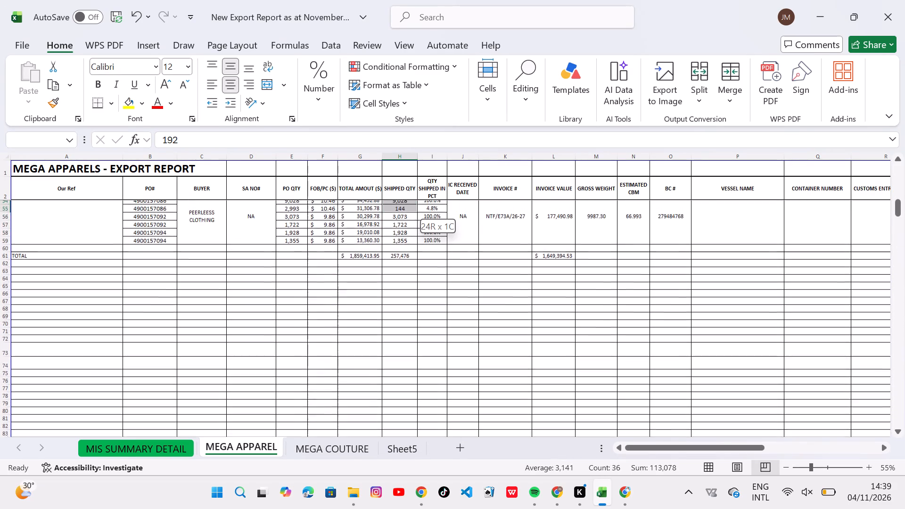
ctrl+drag(401, 189, 409, 271)
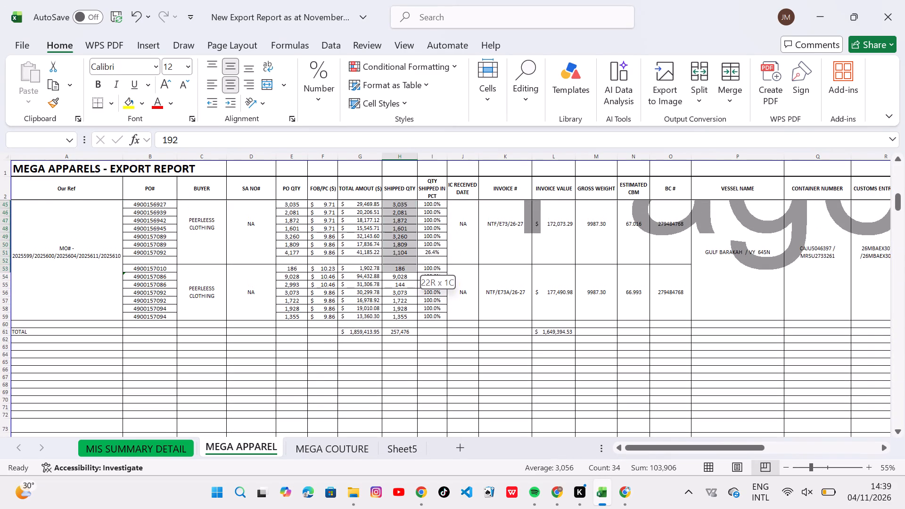
ctrl+drag(409, 271, 408, 308)
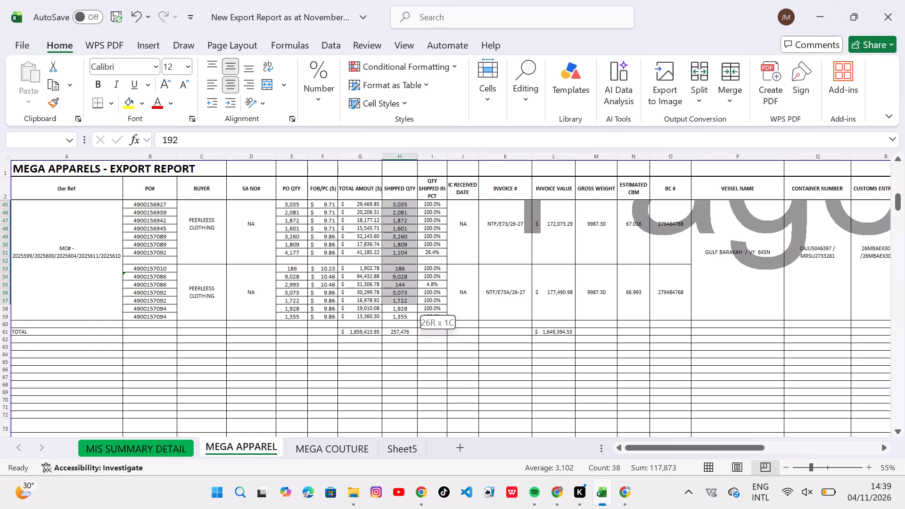
ctrl+drag(408, 308, 408, 317)
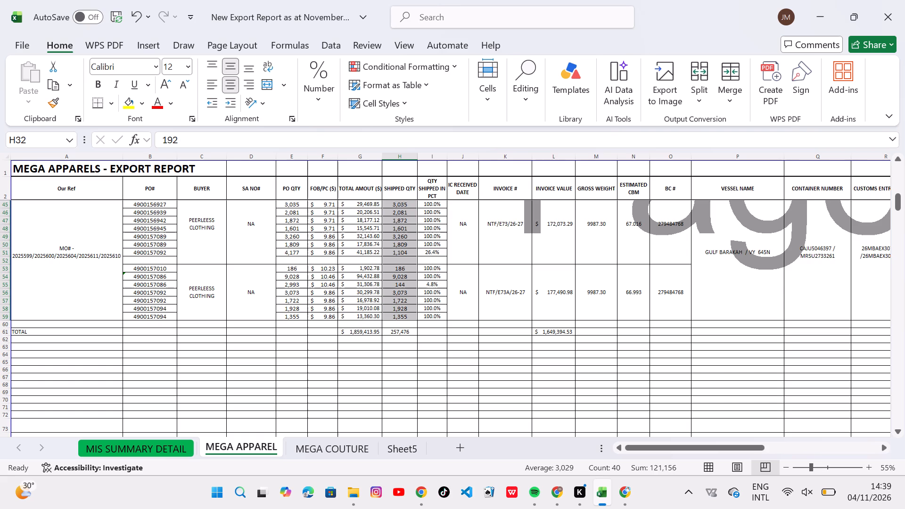
Review the Mega Apparel rows to check which Peerleess Clothing shipped quantities are included in the selected sum.
ctrl+scroll(408, 317, up, 1)
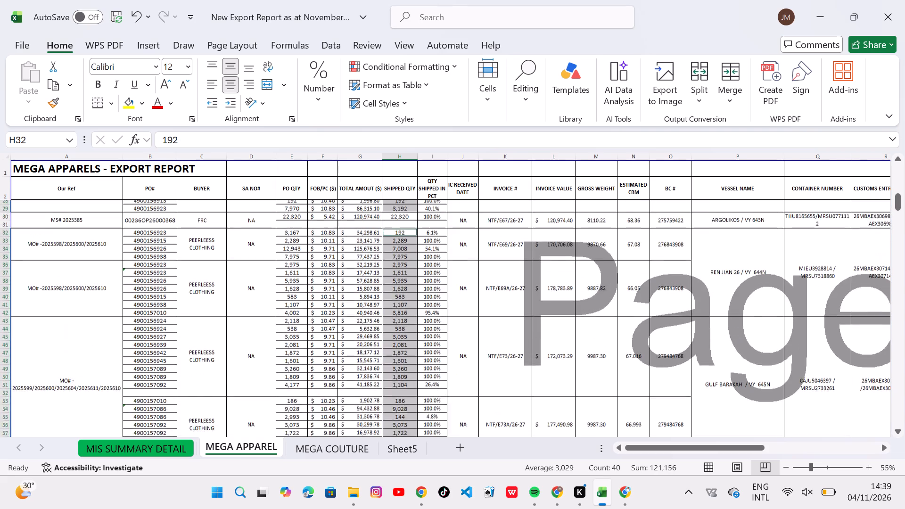
ctrl+scroll(408, 317, up, 4)
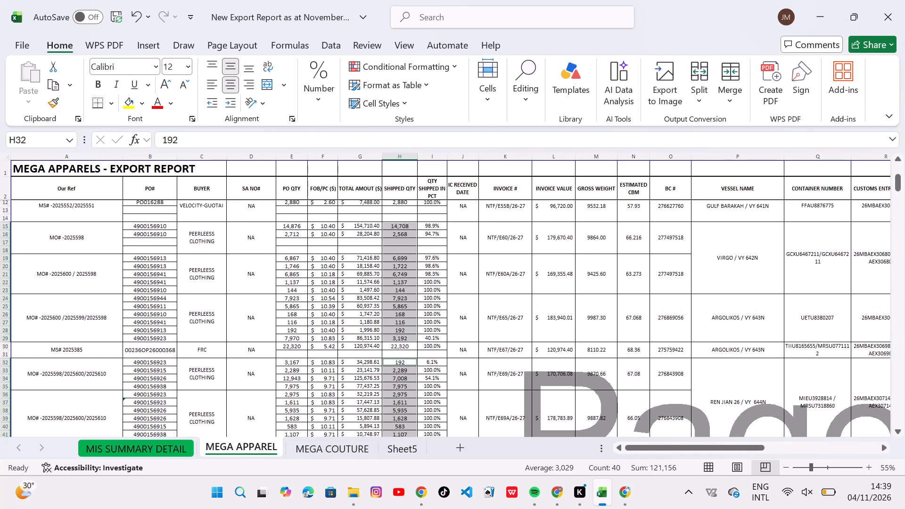
ctrl+scroll(408, 317, up, 2)
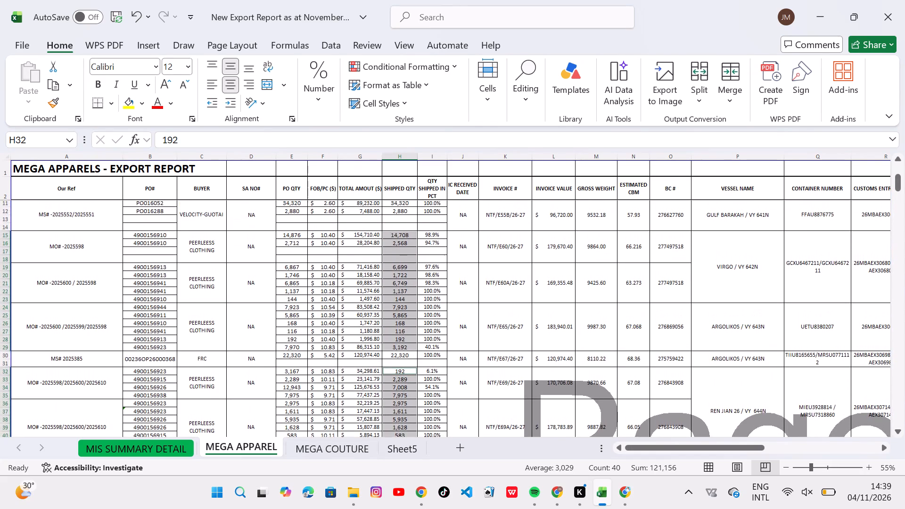
ctrl+scroll(408, 317, up, 2)
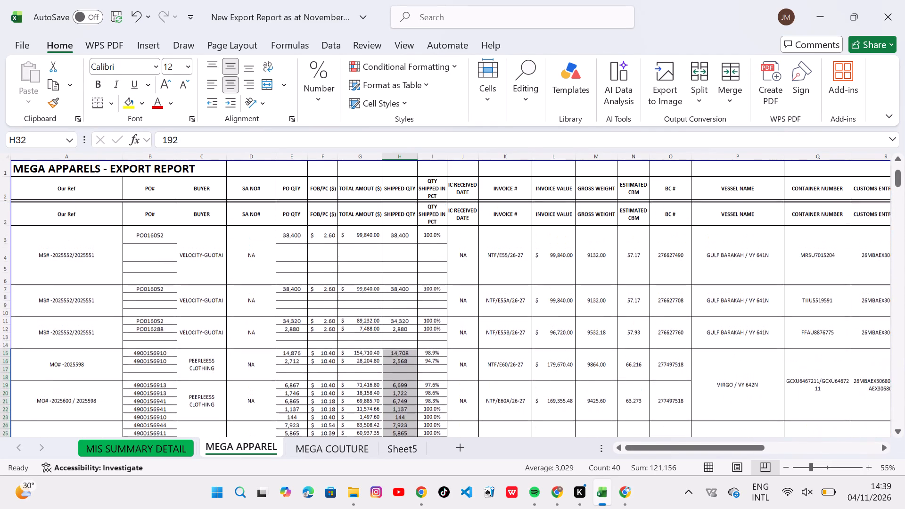
ctrl+scroll(408, 317, up, 1)
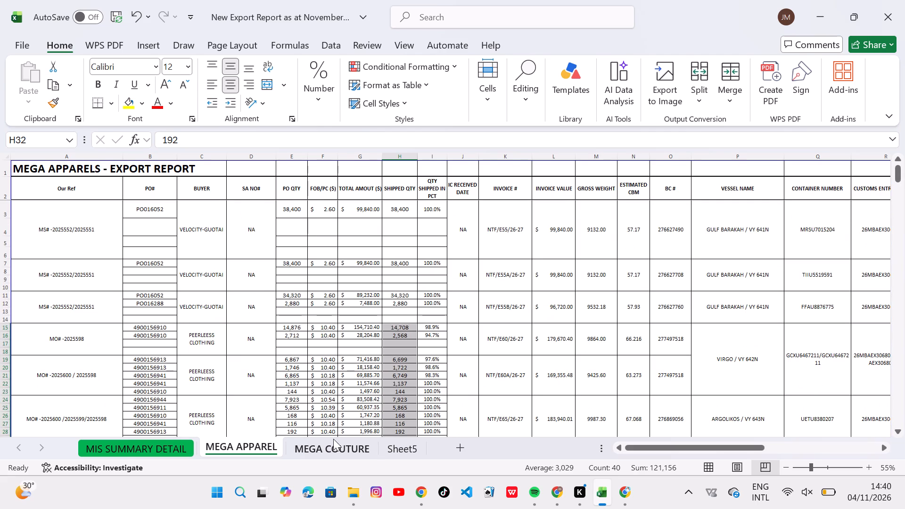
Set Peerleess Clothing's shipped quantity to 121156 in the October Export Summary Customer-Wise table on MIS Summary Detail.
click(146, 446)
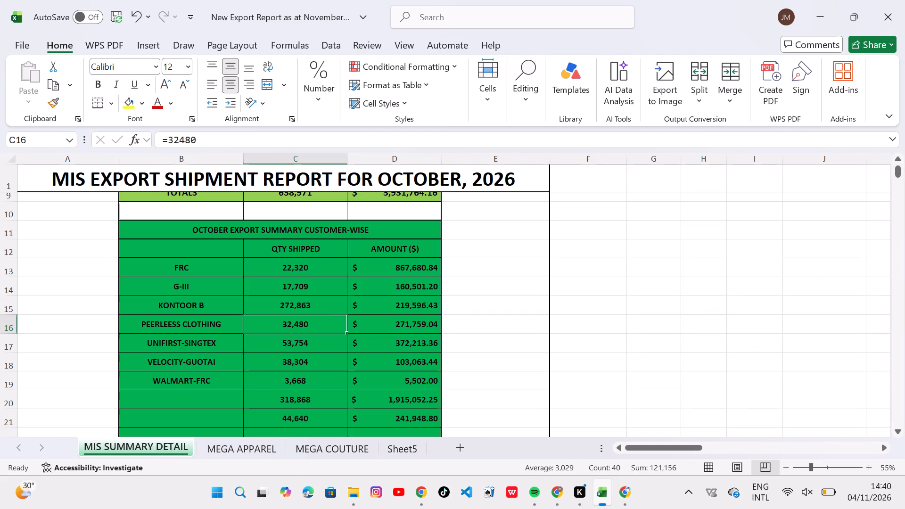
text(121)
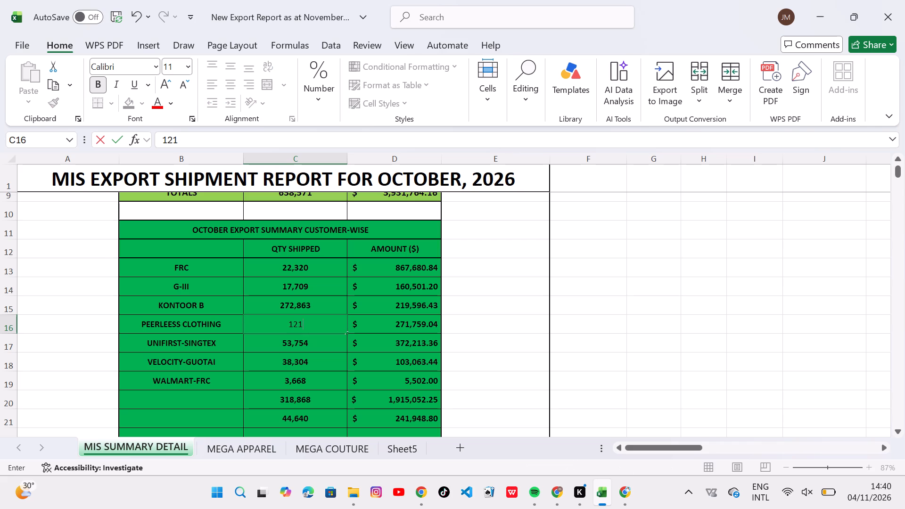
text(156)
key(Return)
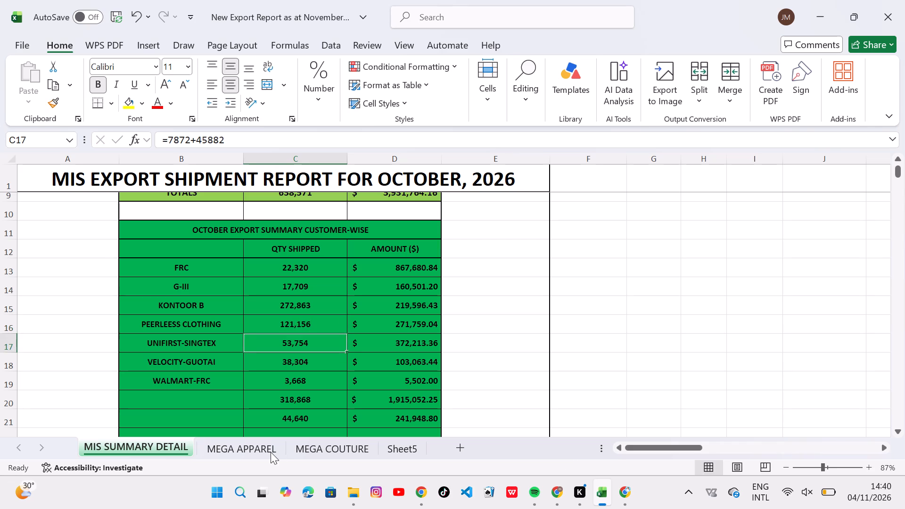
Select Unifirst-Singtex's PO quantities in rows 10 to 16 of Mega Couture for summing.
click(323, 451)
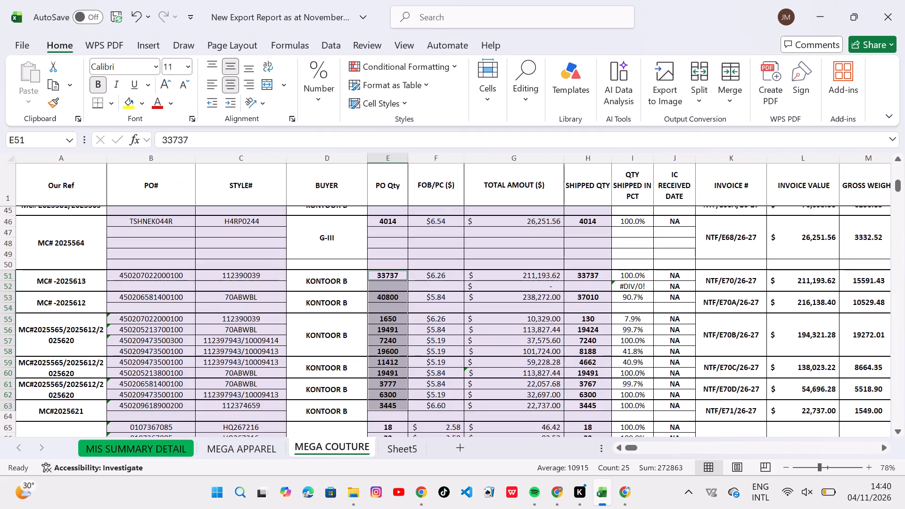
scroll(370, 326, up, 4)
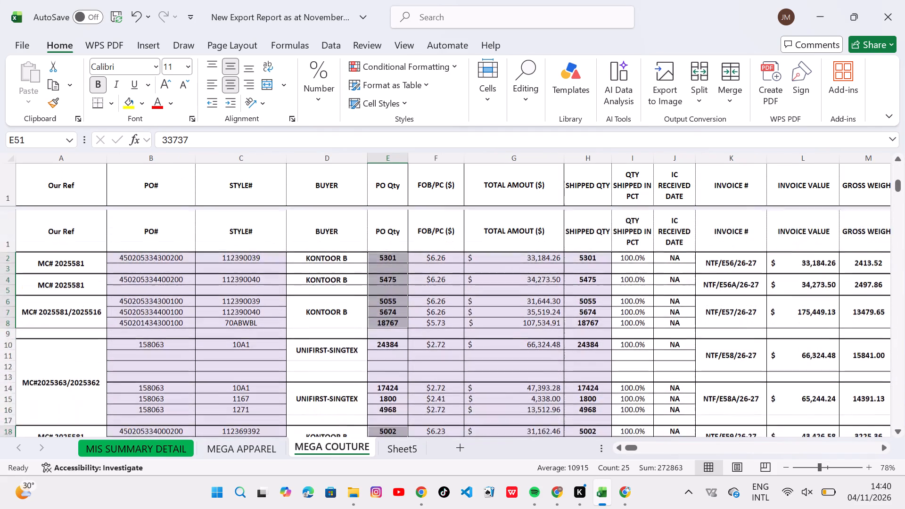
scroll(370, 326, down, 2)
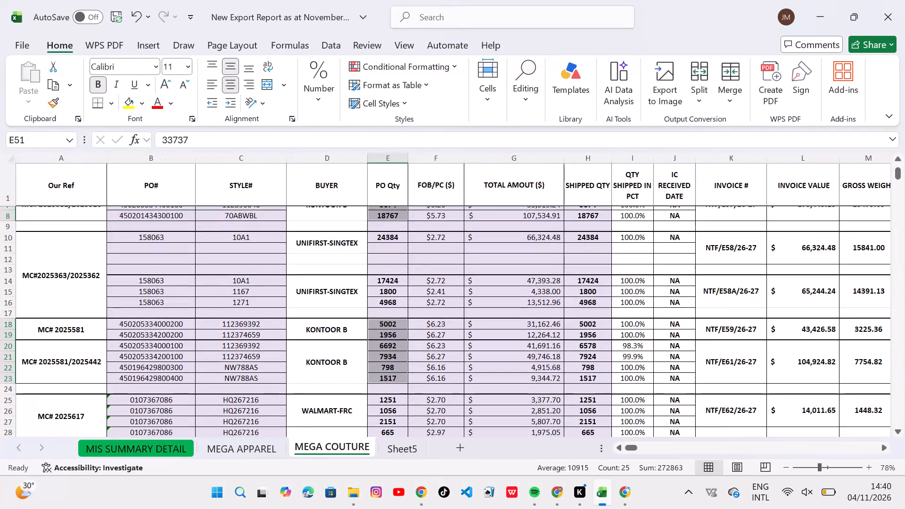
click(378, 239)
ctrl+drag(378, 239, 380, 304)
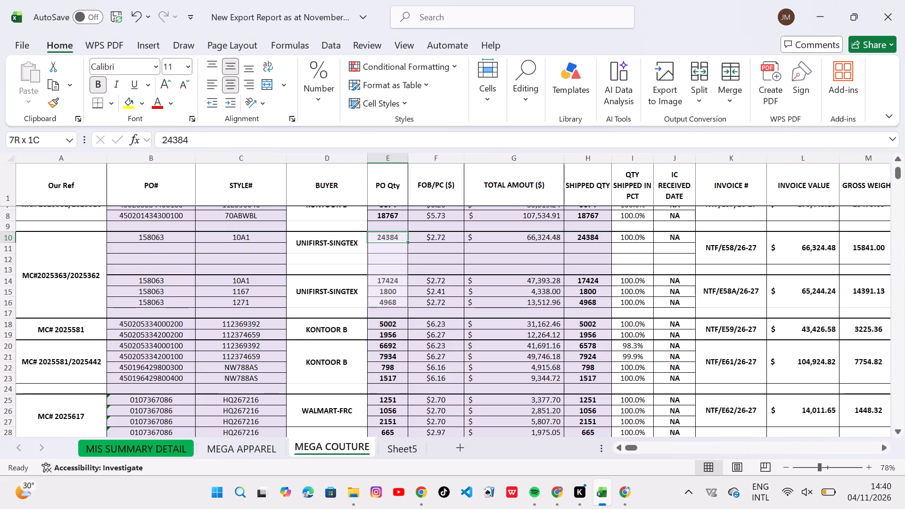
ctrl+drag(380, 304, 381, 292)
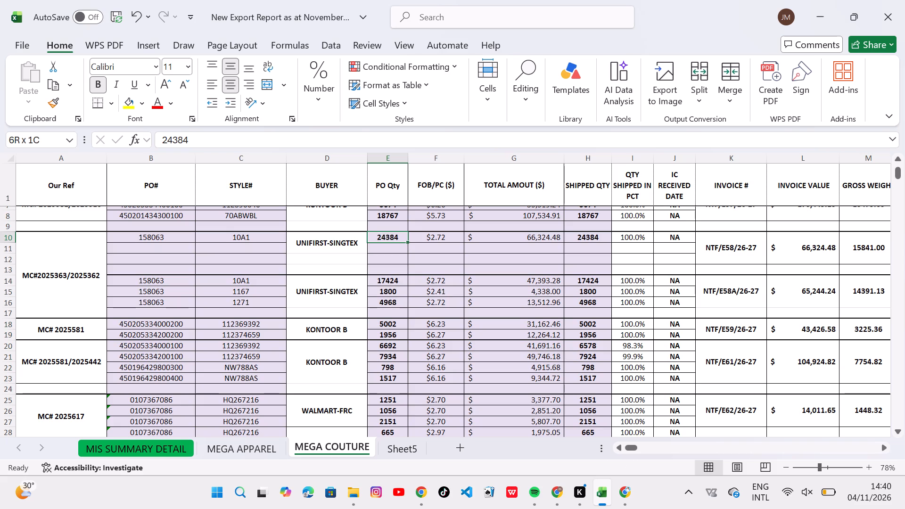
drag(396, 236, 392, 285)
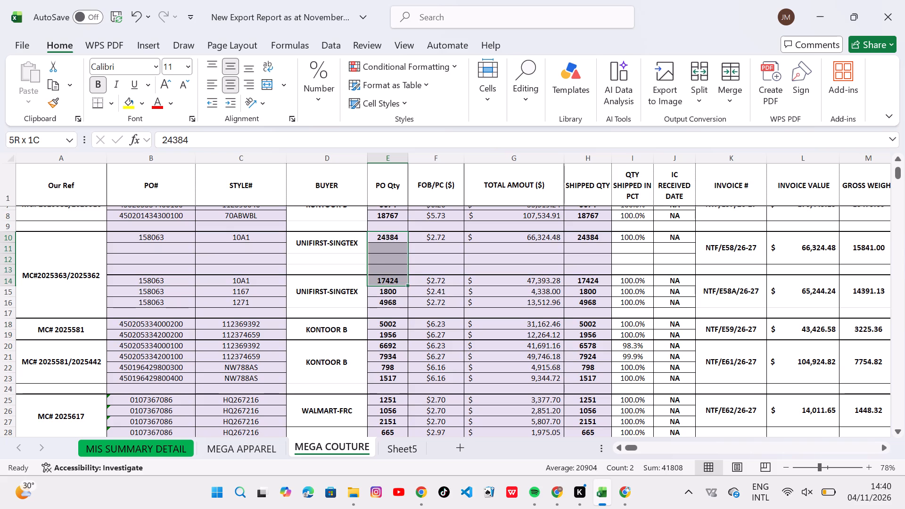
drag(392, 285, 390, 302)
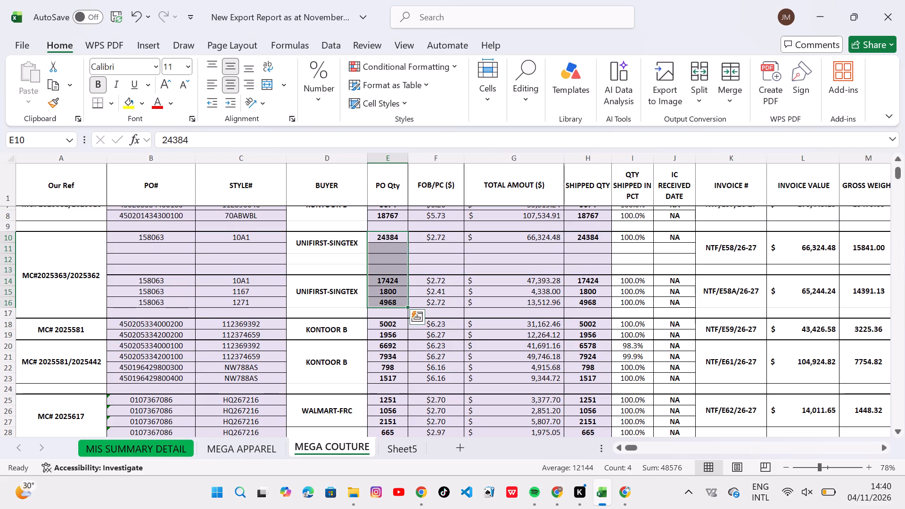
Look through the remaining Mega Couture rows down to the total row for further Unifirst-Singtex entries.
ctrl+scroll(390, 302, down, 4)
ctrl+scroll(390, 302, up, 2)
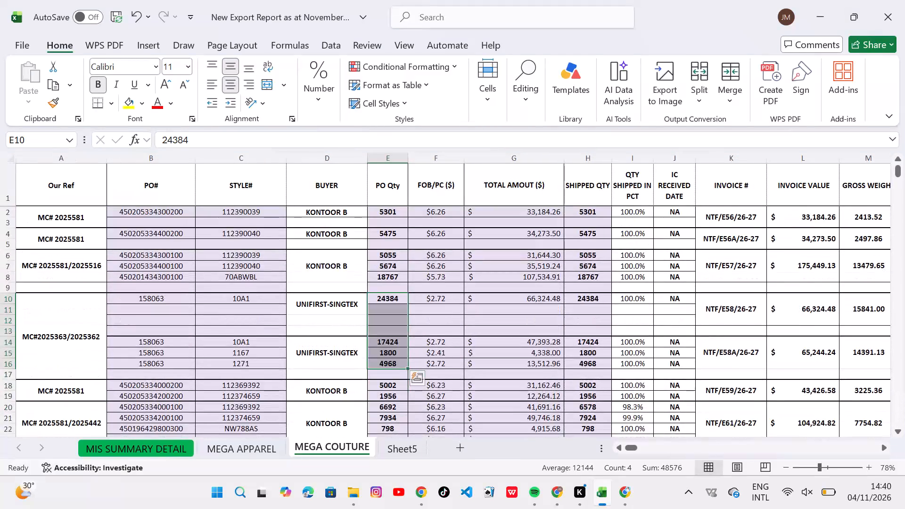
ctrl+scroll(373, 338, down, 1)
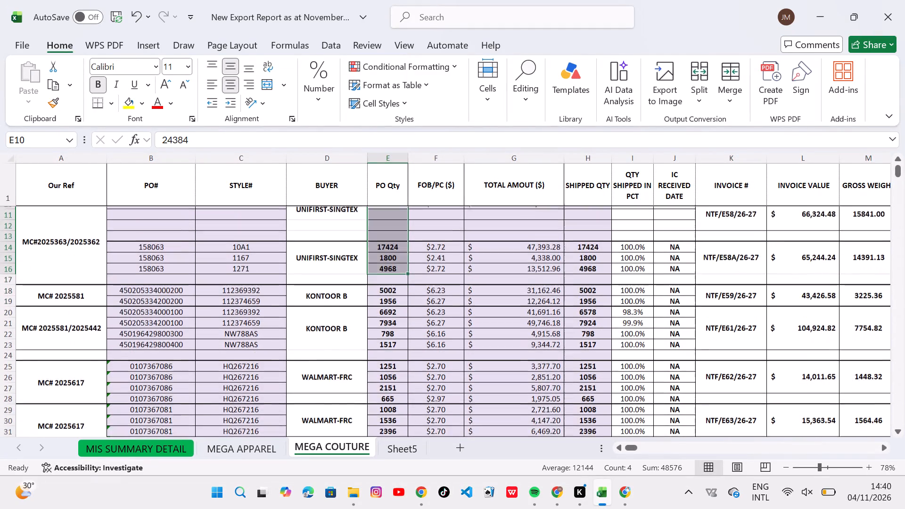
ctrl+scroll(373, 338, down, 6)
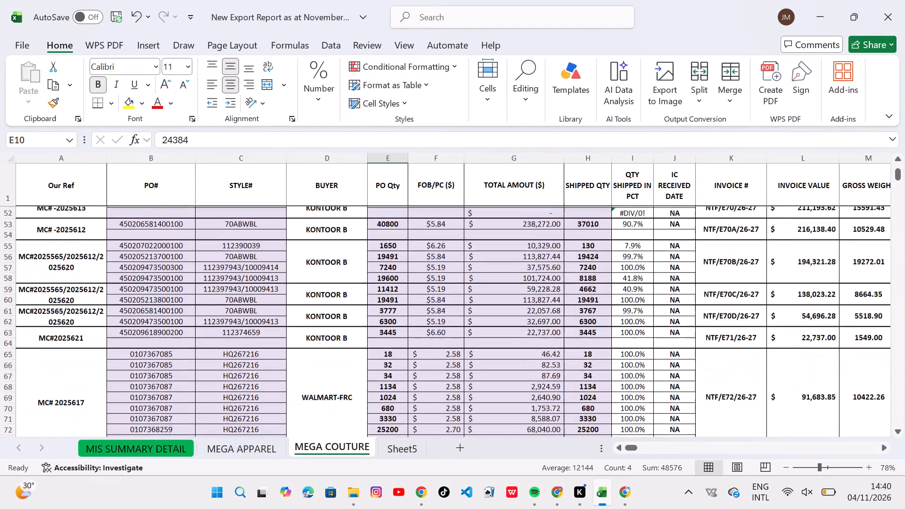
ctrl+scroll(373, 338, down, 5)
ctrl+scroll(373, 338, up, 1)
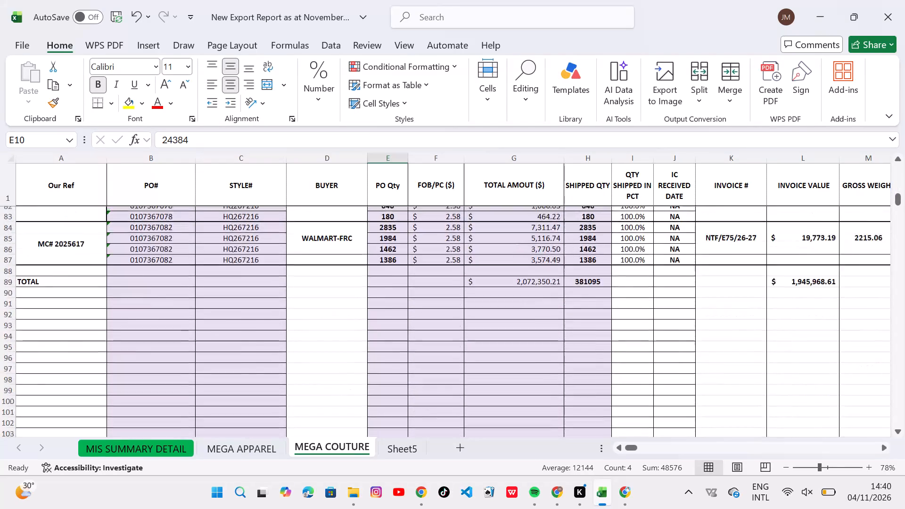
ctrl+scroll(373, 338, up, 4)
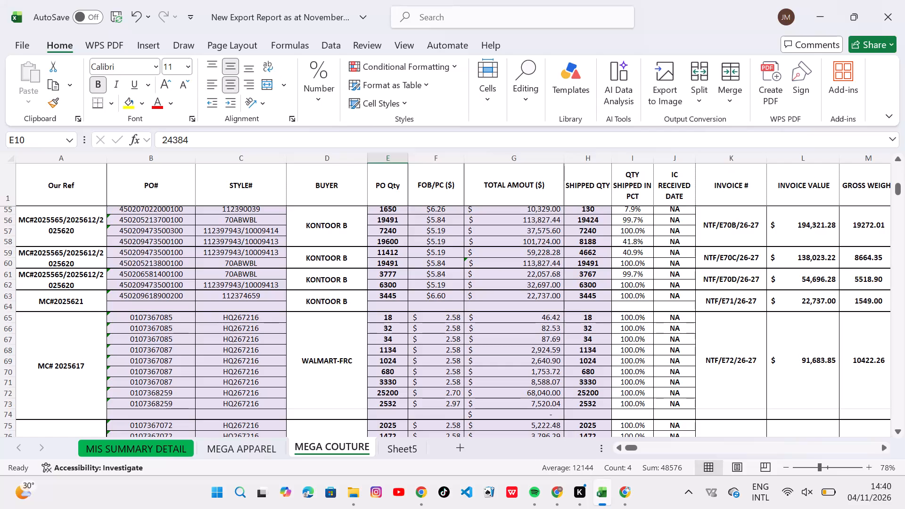
Set Unifirst-Singtex's shipped quantity to 48576 in the October Export Summary Customer-Wise table on MIS Summary Detail.
click(161, 451)
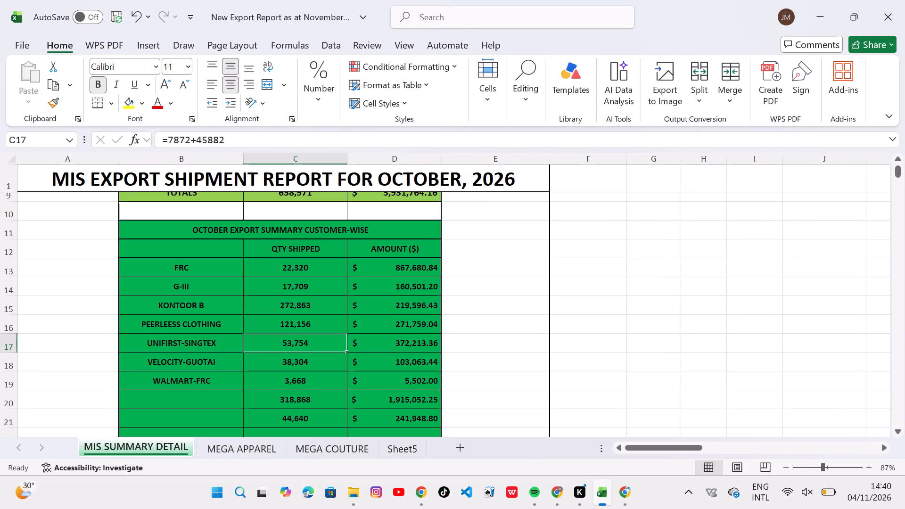
key(4)
text(8576)
key(Return)
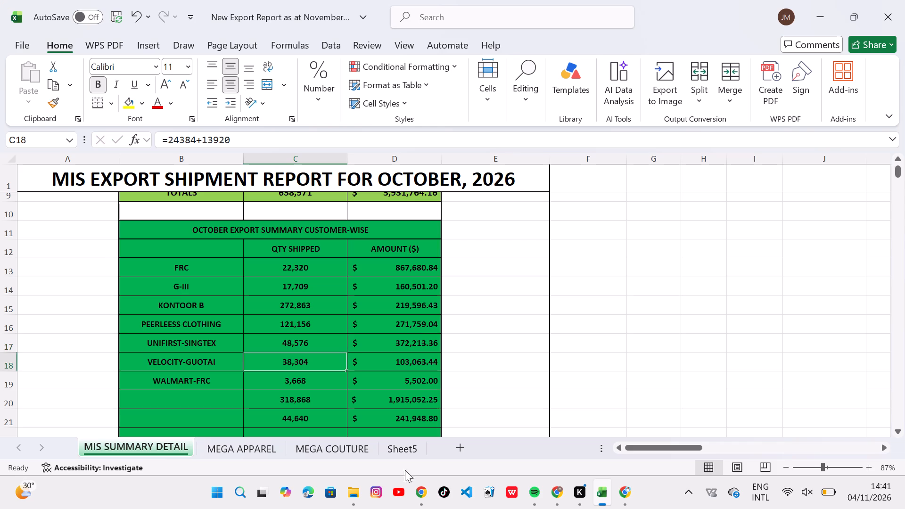
Select Velocity-Guotai's shipped quantities in rows 3 to 12 of Mega Apparel for summing.
click(337, 451)
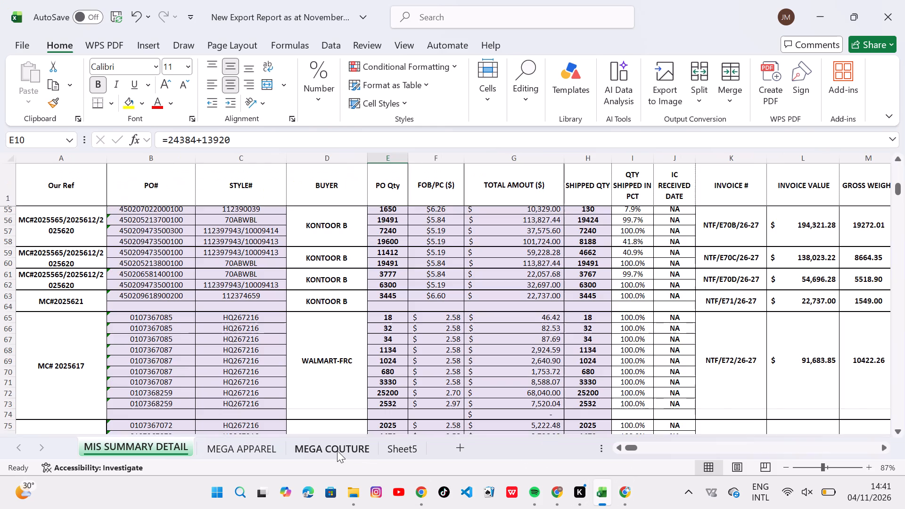
scroll(394, 220, up, 8)
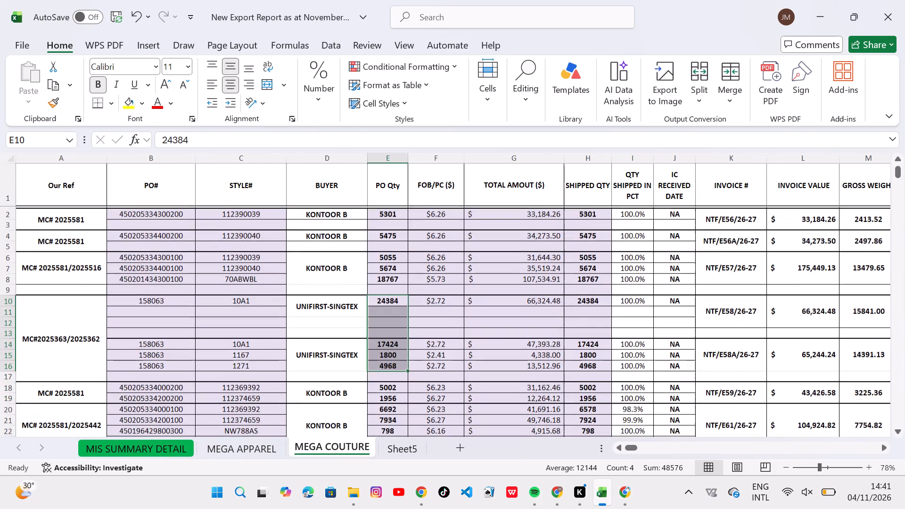
click(273, 452)
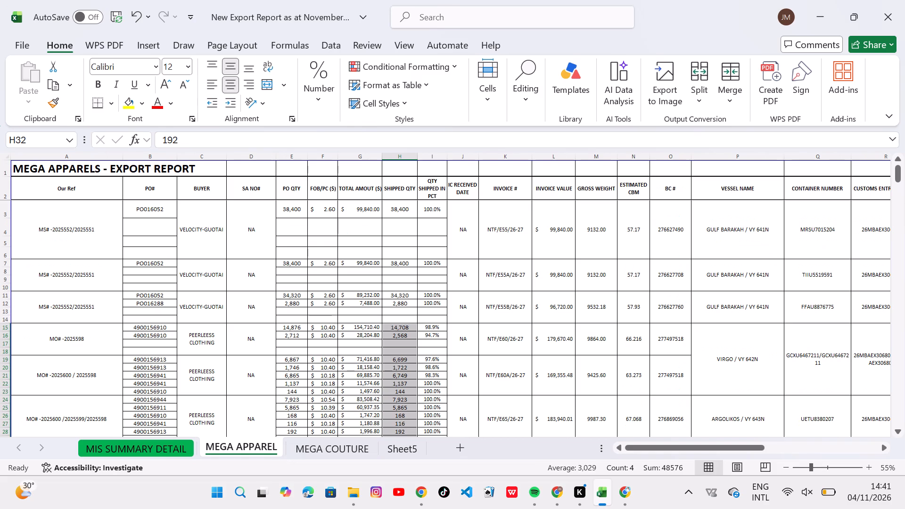
click(411, 207)
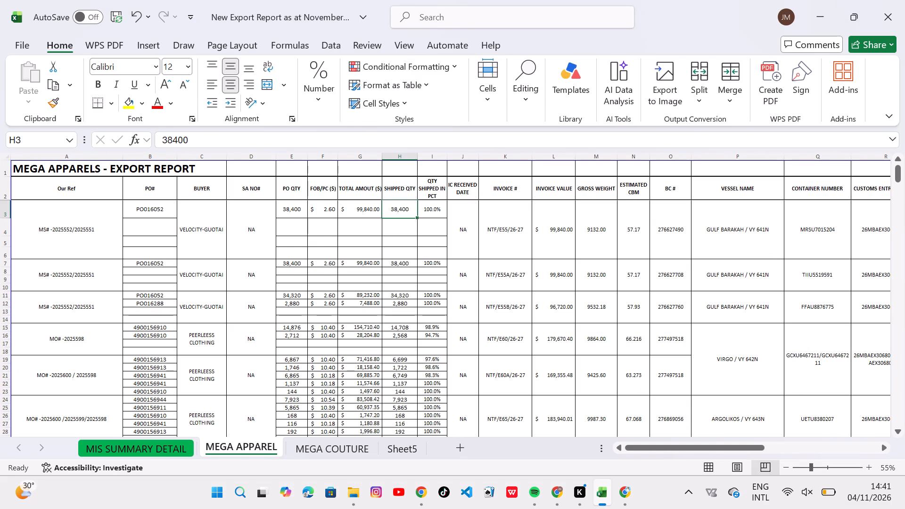
drag(411, 207, 411, 261)
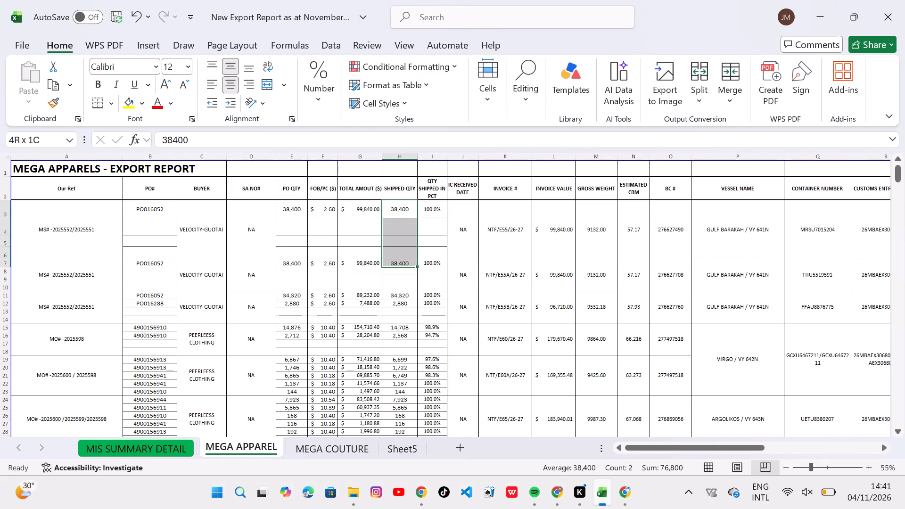
drag(411, 261, 409, 303)
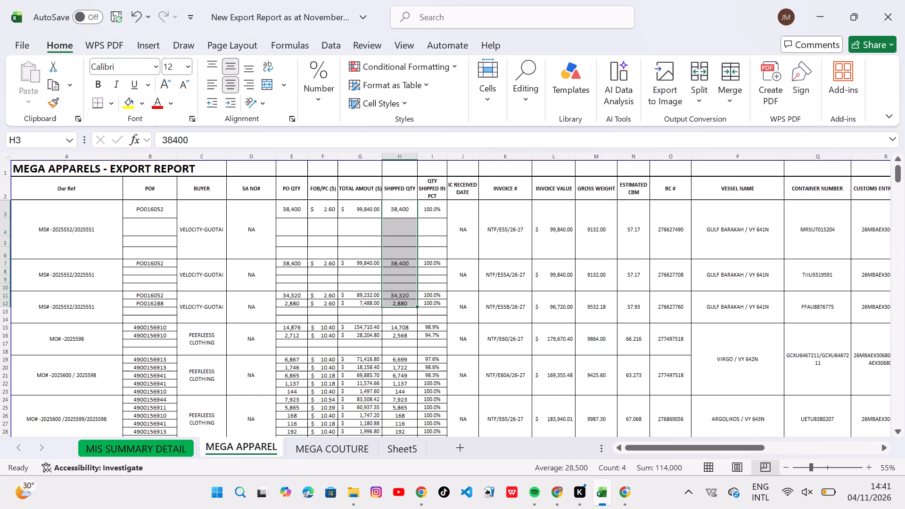
Set Velocity-Guotai's shipped quantity to 114000 in the customer-wise table on MIS Summary Detail.
click(132, 448)
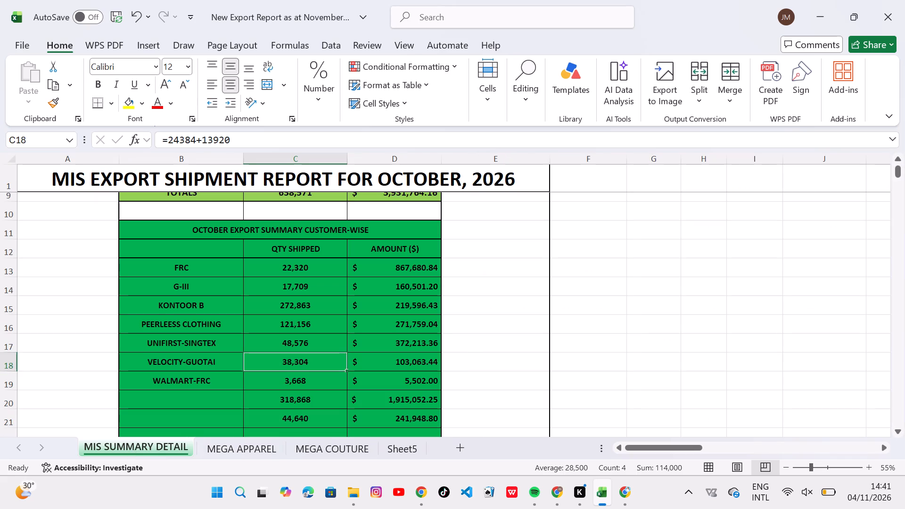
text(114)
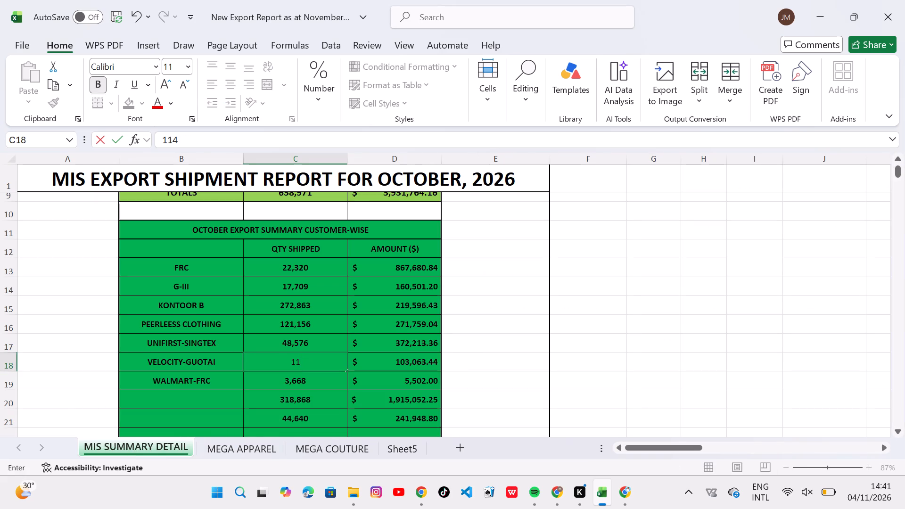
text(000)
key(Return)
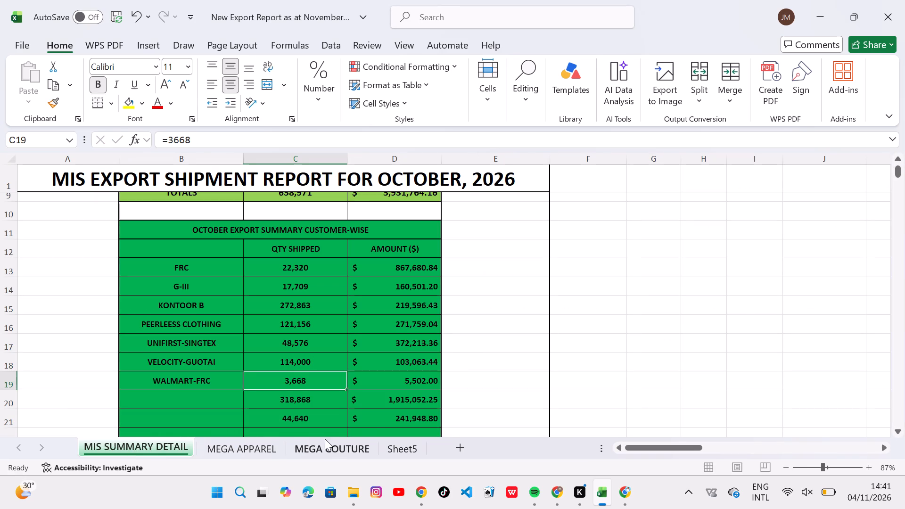
Select Walmart-FRC's PO quantities in rows 25 to 32 of Mega Couture for summing.
click(331, 443)
scroll(453, 369, down, 2)
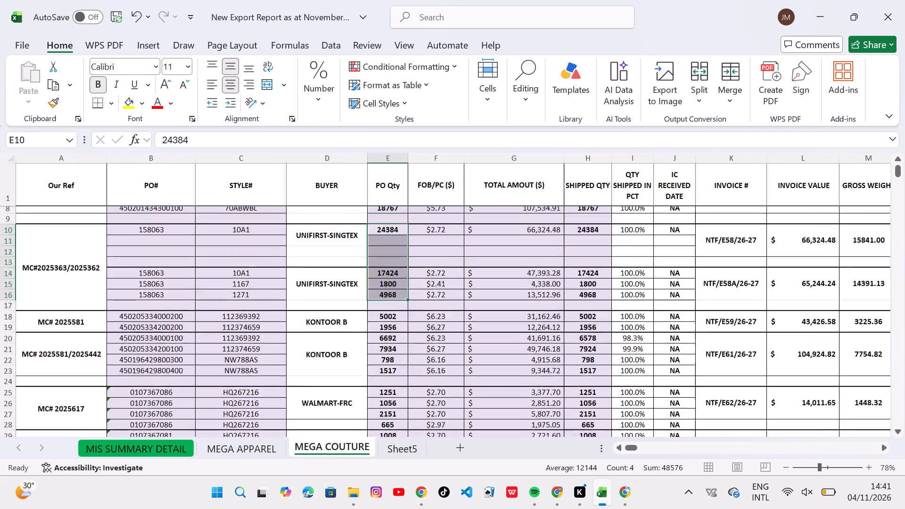
scroll(453, 369, down, 4)
scroll(453, 369, up, 3)
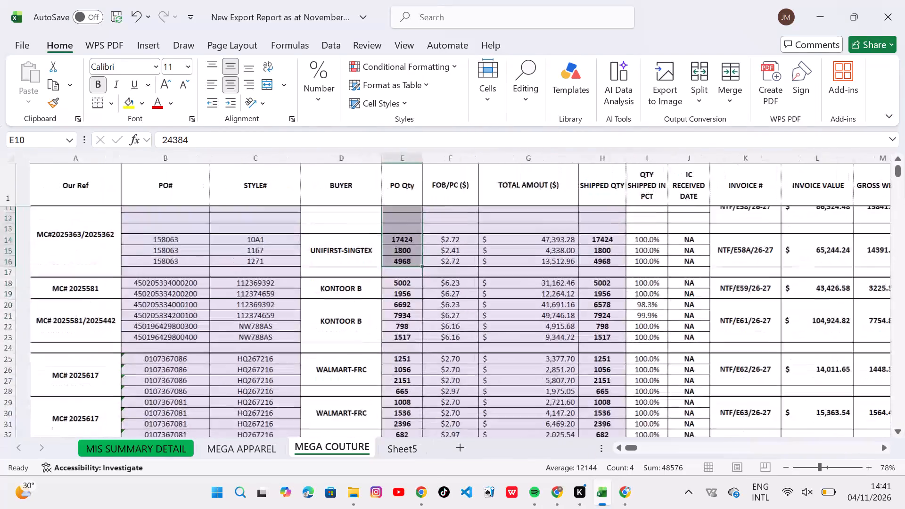
scroll(453, 369, up, 1)
scroll(386, 381, up, 5)
scroll(386, 381, down, 1)
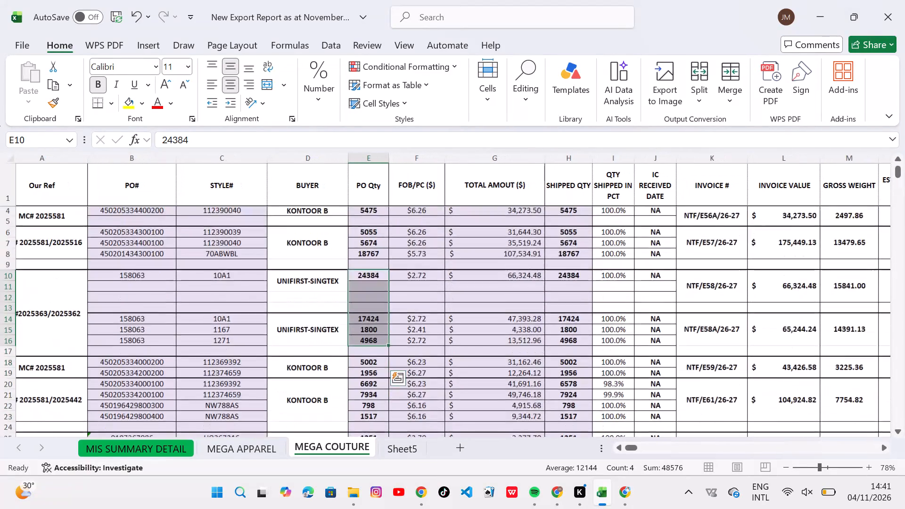
scroll(386, 381, down, 2)
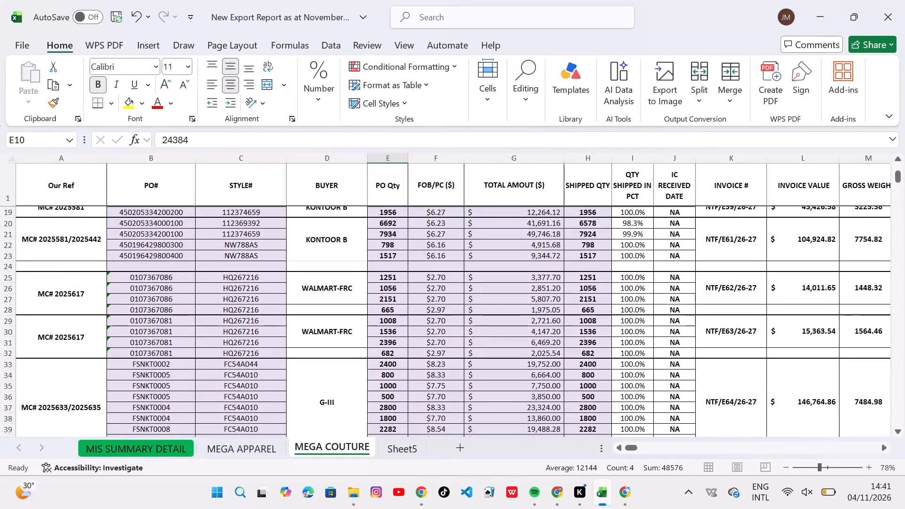
drag(389, 279, 394, 349)
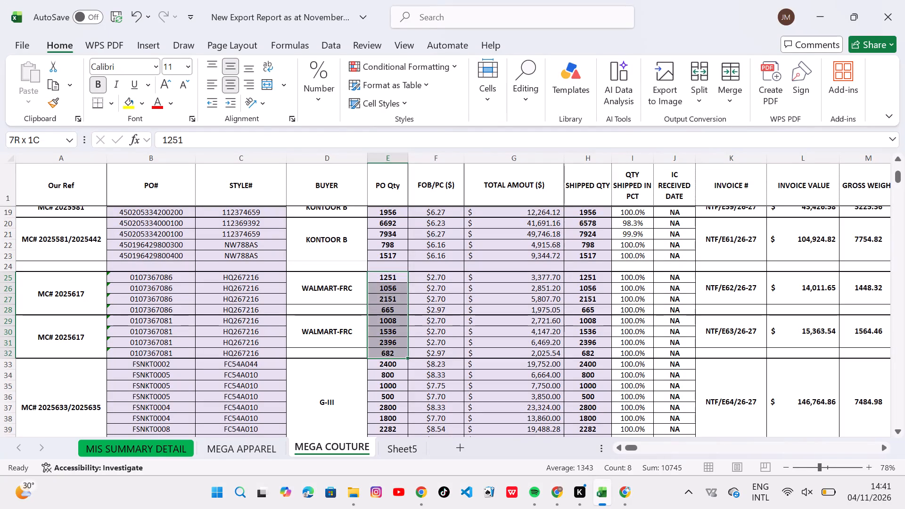
drag(394, 349, 394, 351)
Add Walmart-FRC's PO quantities in rows 65 to 87 of Mega Couture to the selection for summing.
ctrl+scroll(394, 351, down, 2)
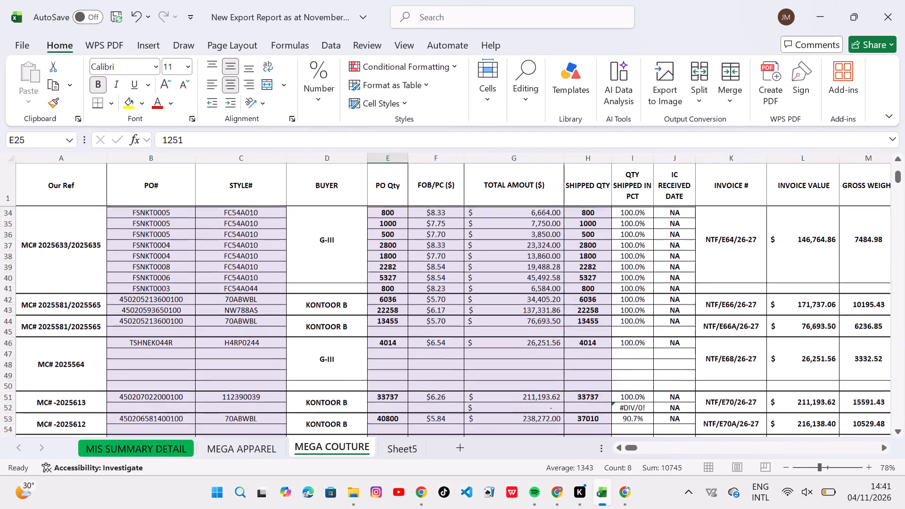
ctrl+scroll(394, 351, down, 4)
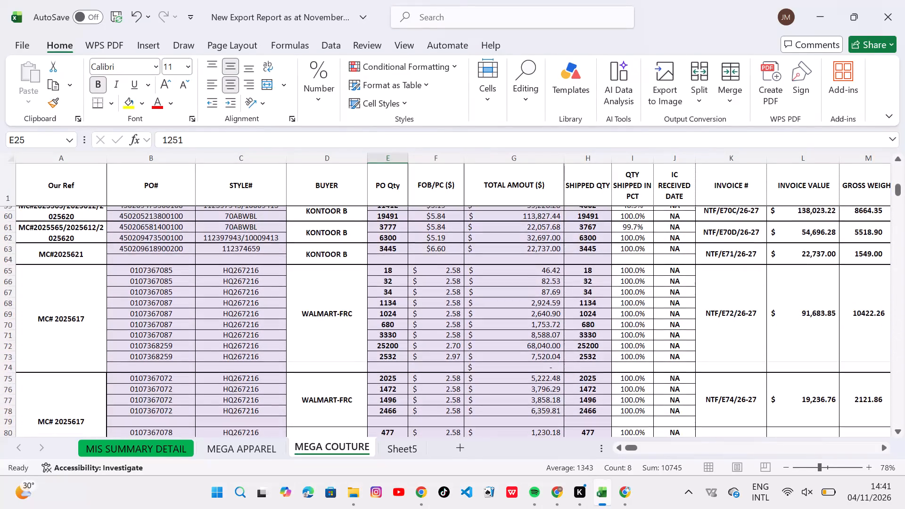
ctrl+drag(394, 269, 401, 378)
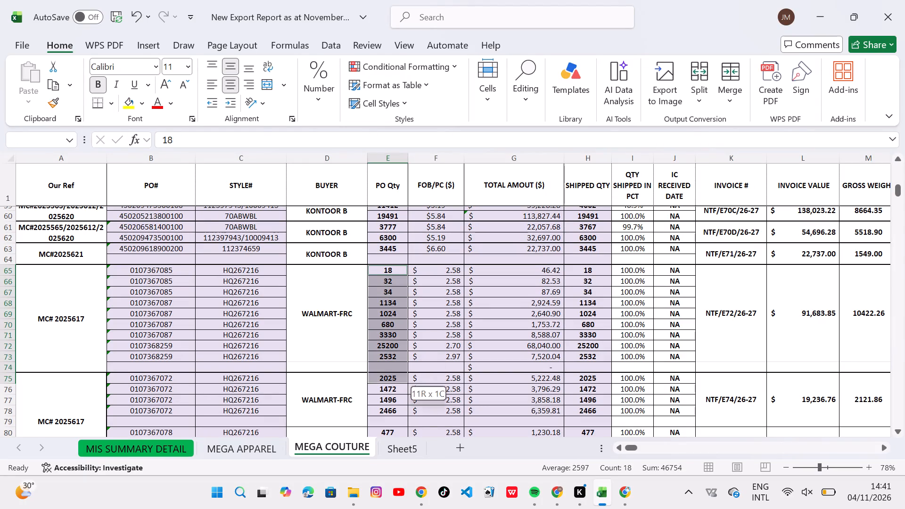
ctrl+drag(401, 378, 396, 444)
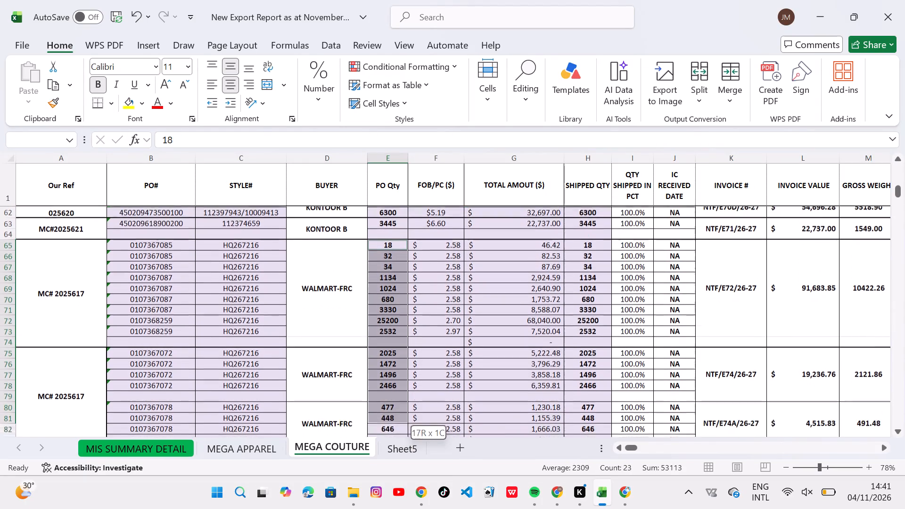
ctrl+drag(396, 444, 398, 439)
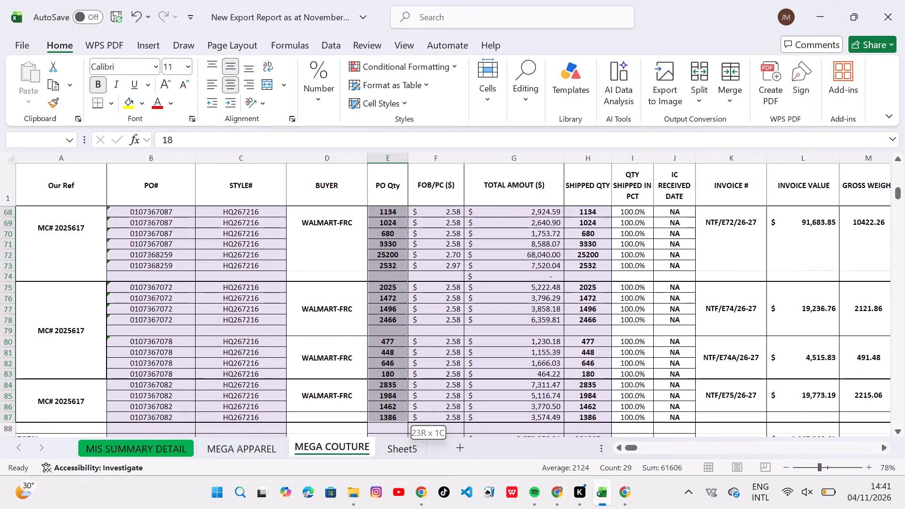
ctrl+drag(398, 439, 397, 455)
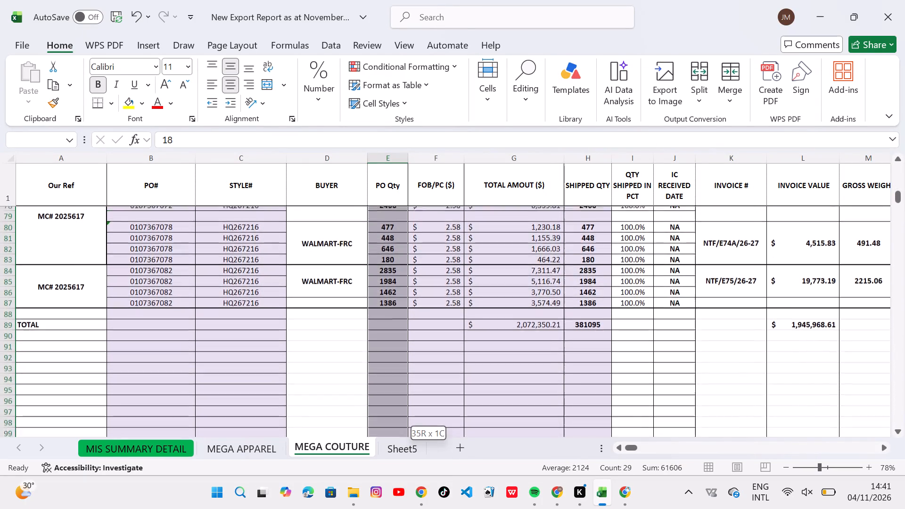
ctrl+drag(397, 455, 393, 244)
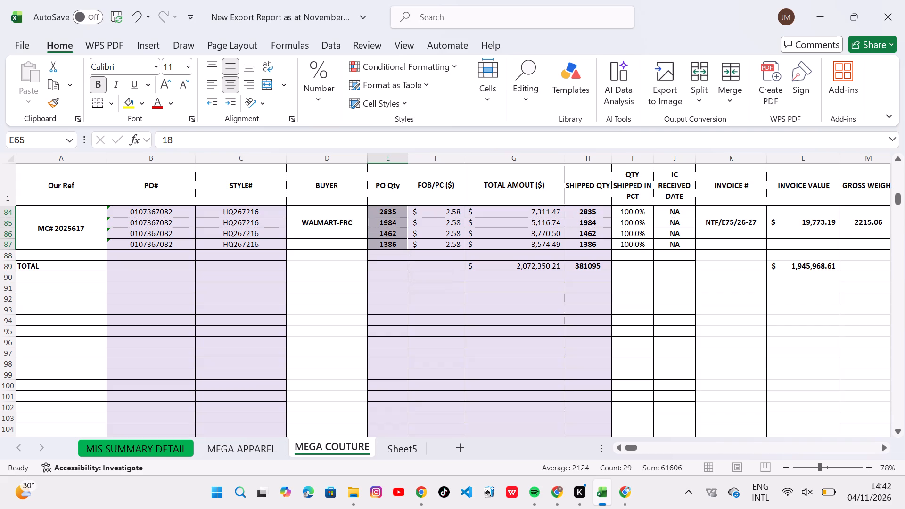
Set Walmart-FRC's shipped quantity to 61606 in the October Export Summary Customer-Wise table on MIS Summary Detail.
click(145, 450)
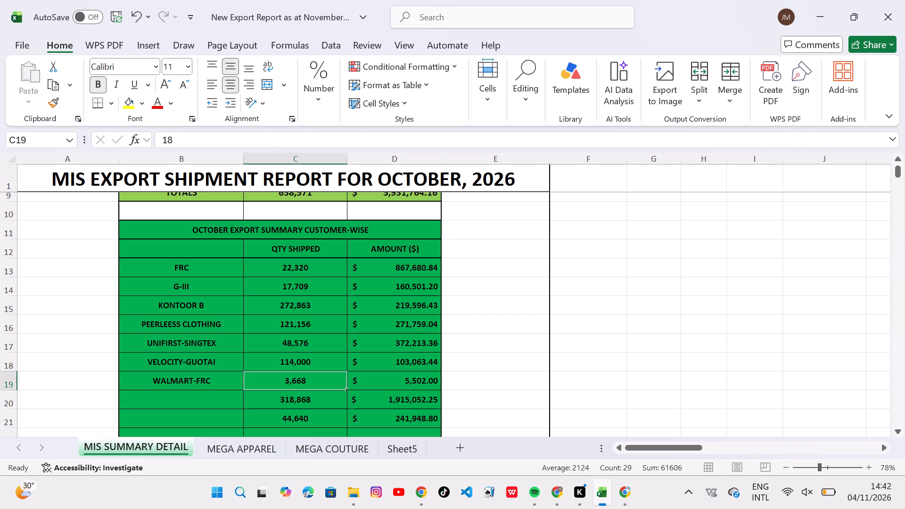
text(61)
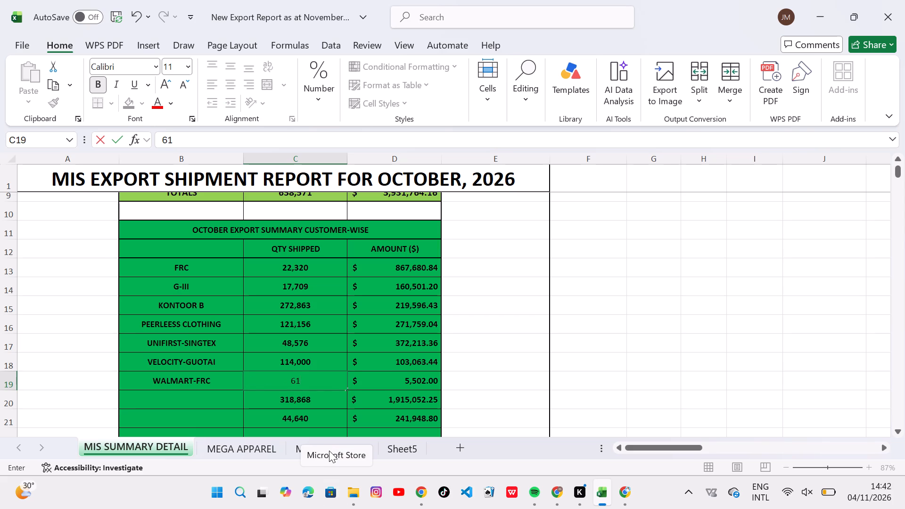
click(296, 445)
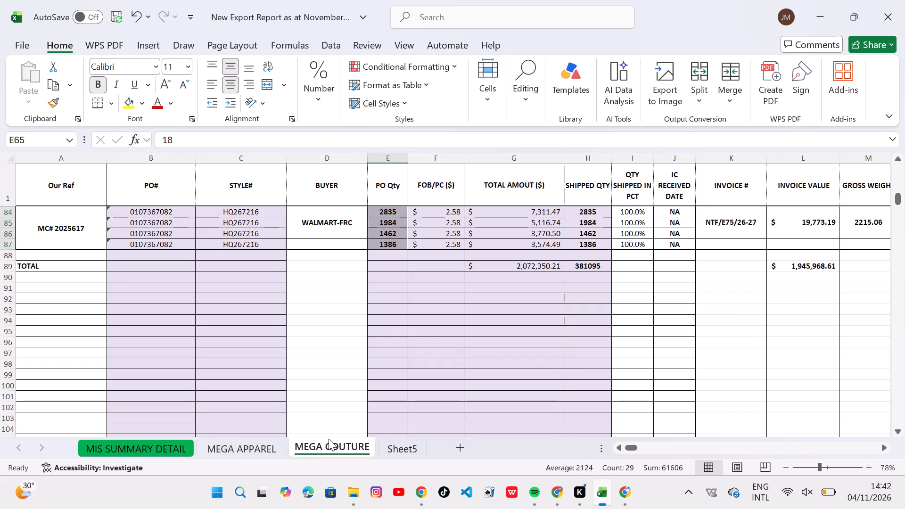
click(171, 447)
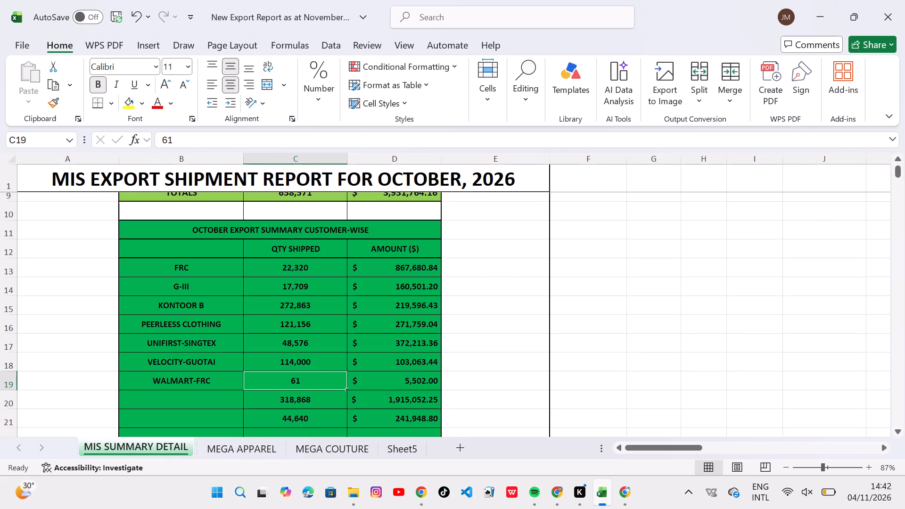
key(6)
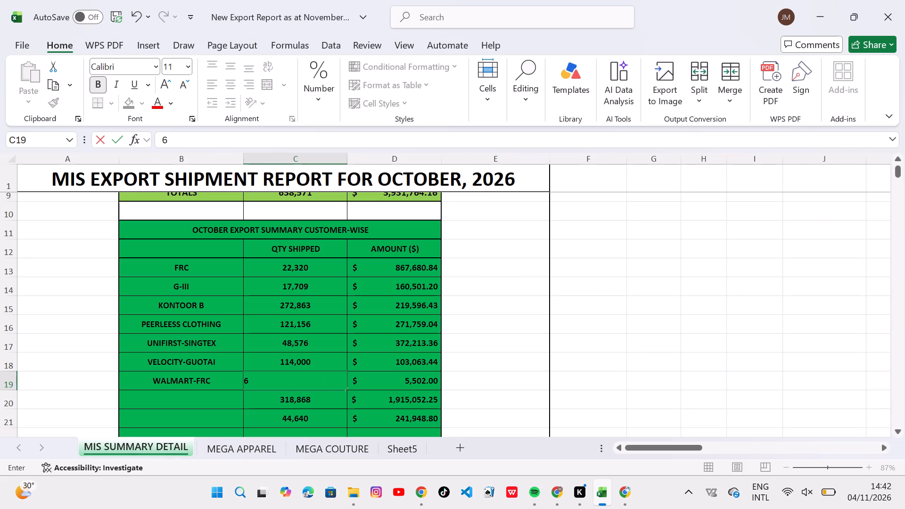
text(1606)
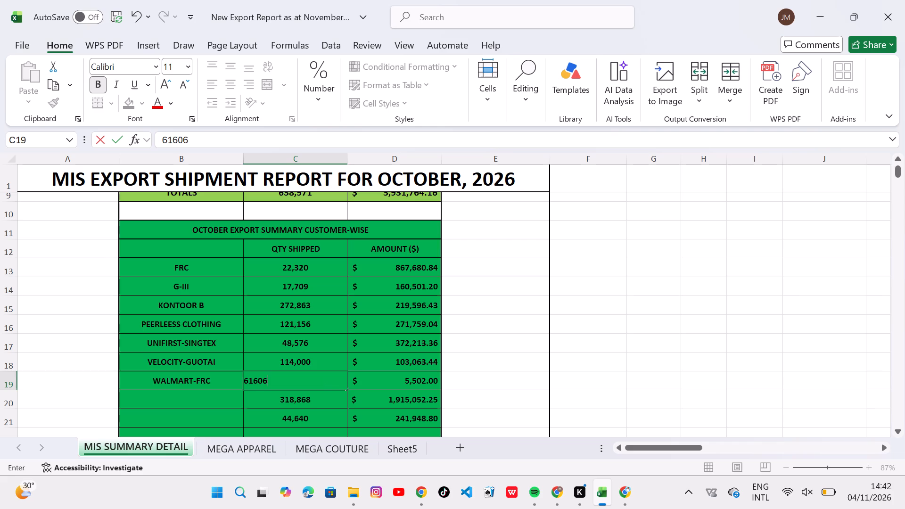
key(Return)
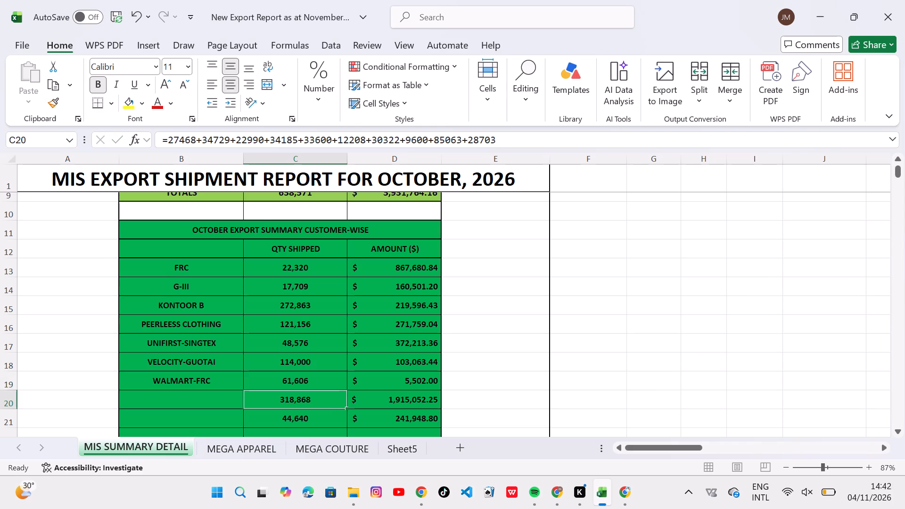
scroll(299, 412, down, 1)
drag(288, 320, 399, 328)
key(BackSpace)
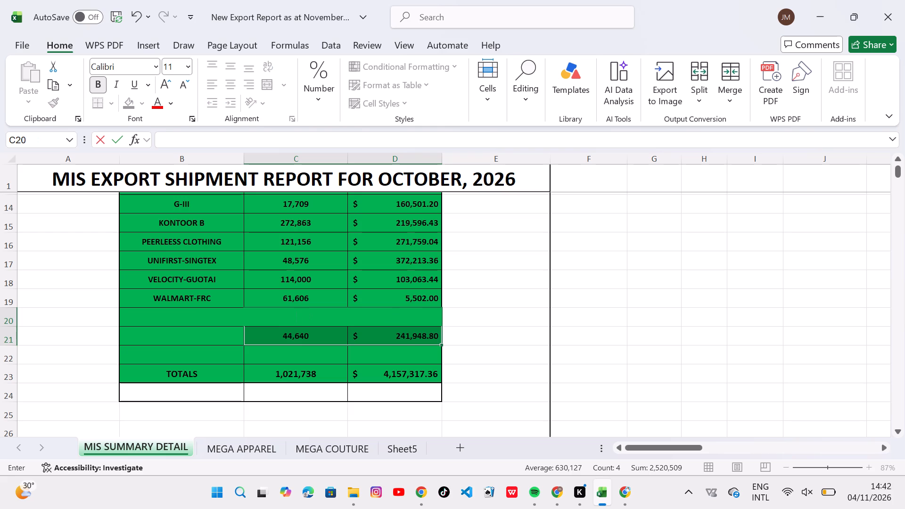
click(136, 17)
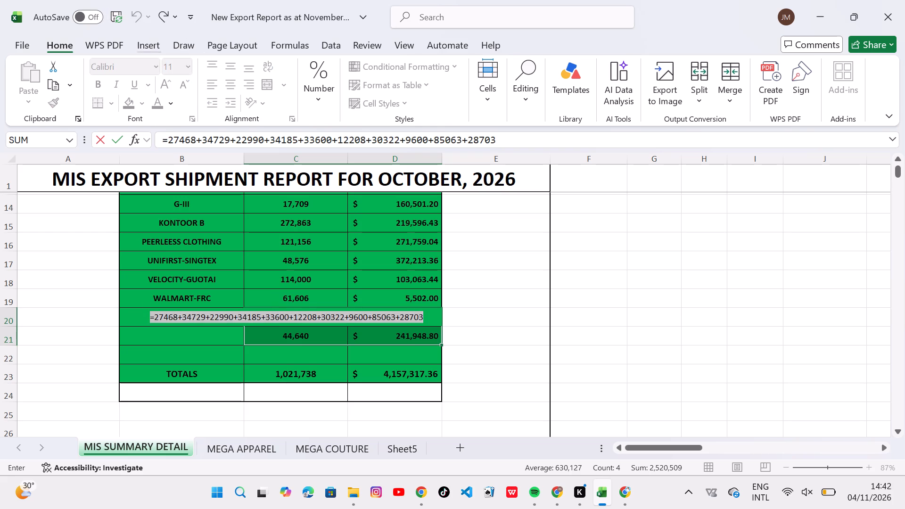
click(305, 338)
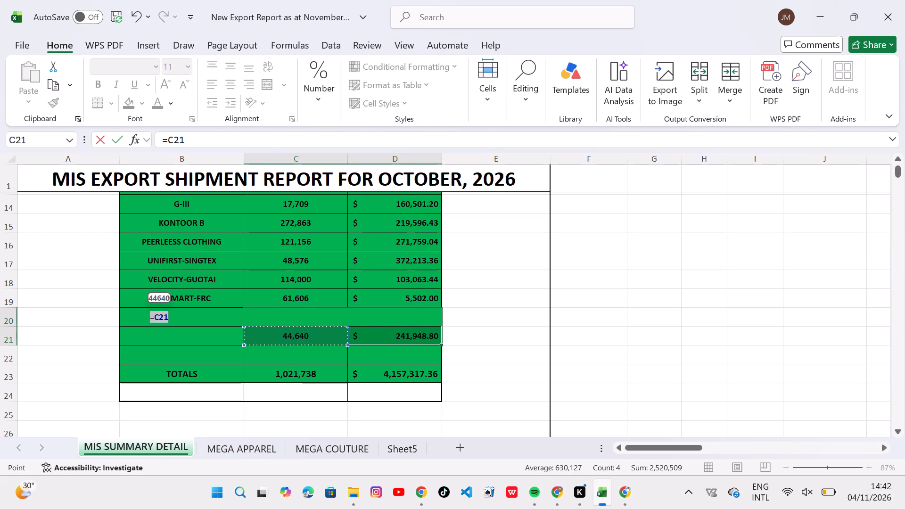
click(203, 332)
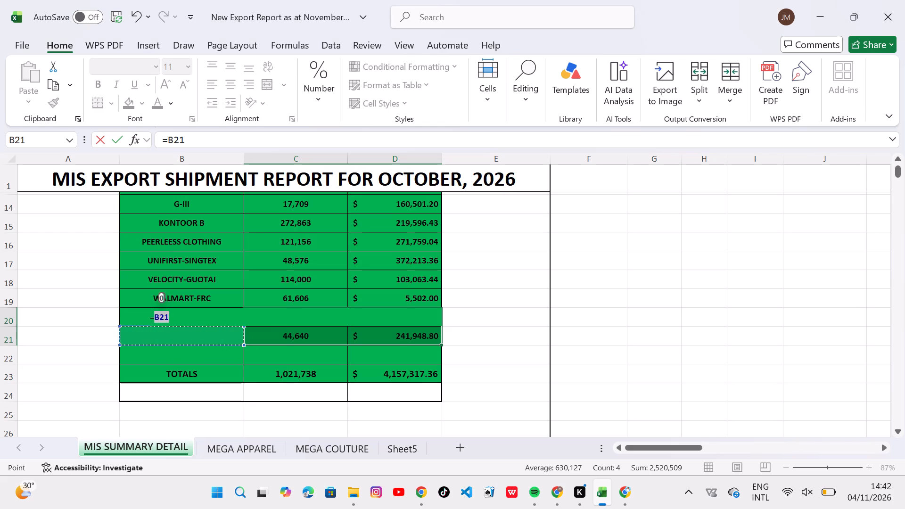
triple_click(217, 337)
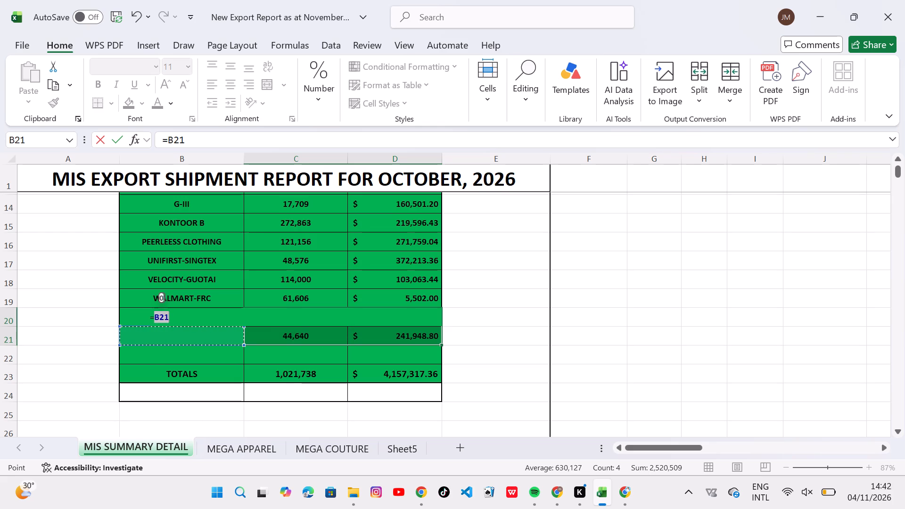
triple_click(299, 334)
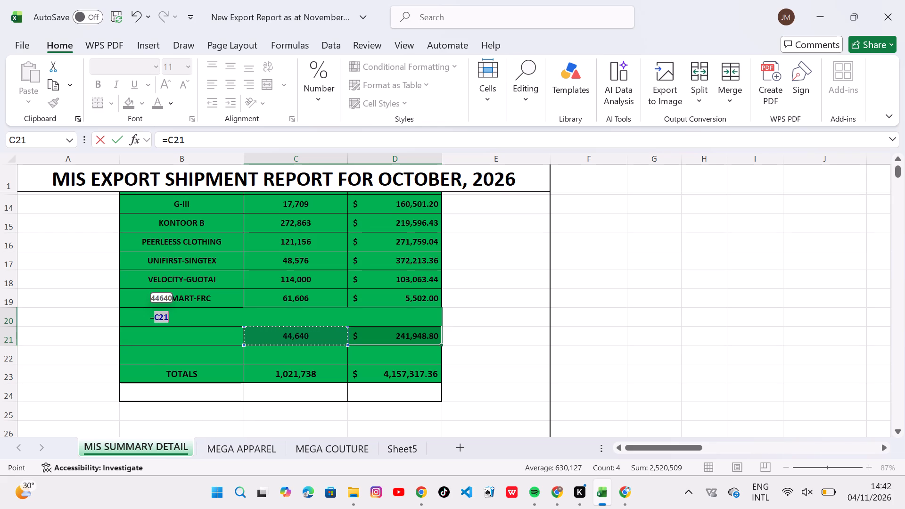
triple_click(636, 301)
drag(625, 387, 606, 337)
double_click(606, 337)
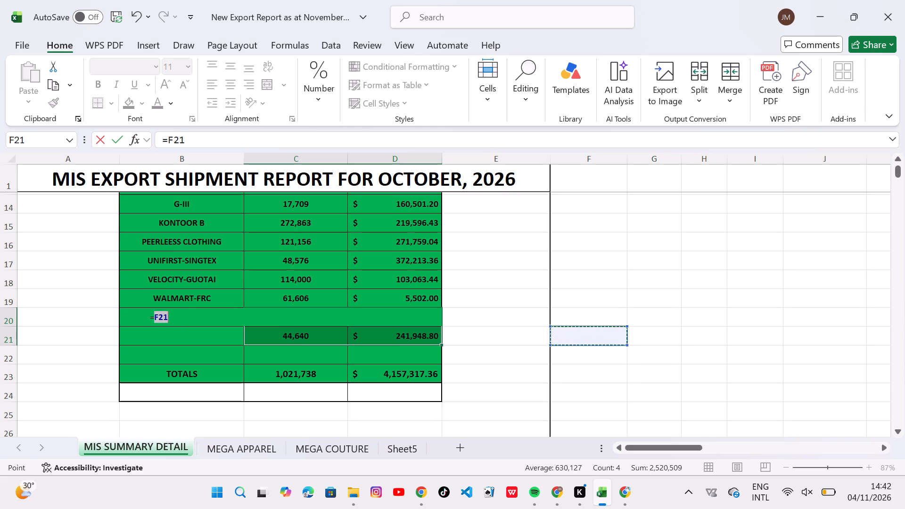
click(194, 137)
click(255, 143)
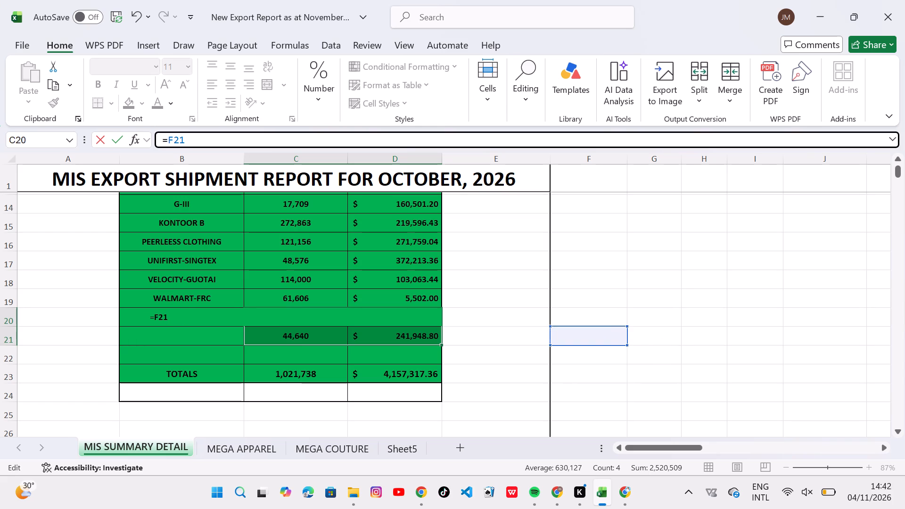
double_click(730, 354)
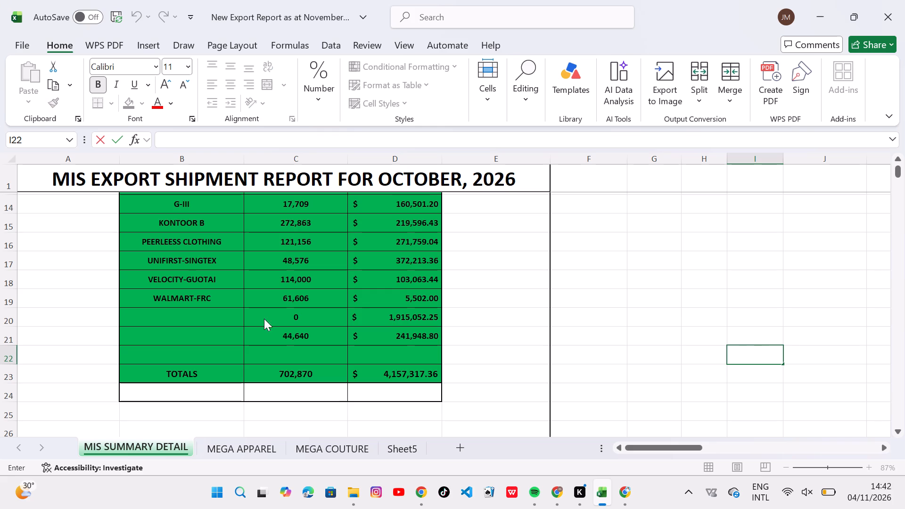
Clear the leftover shipped quantities and amounts in the two unnamed rows below Walmart-FRC, cells C20 to D21.
click(311, 315)
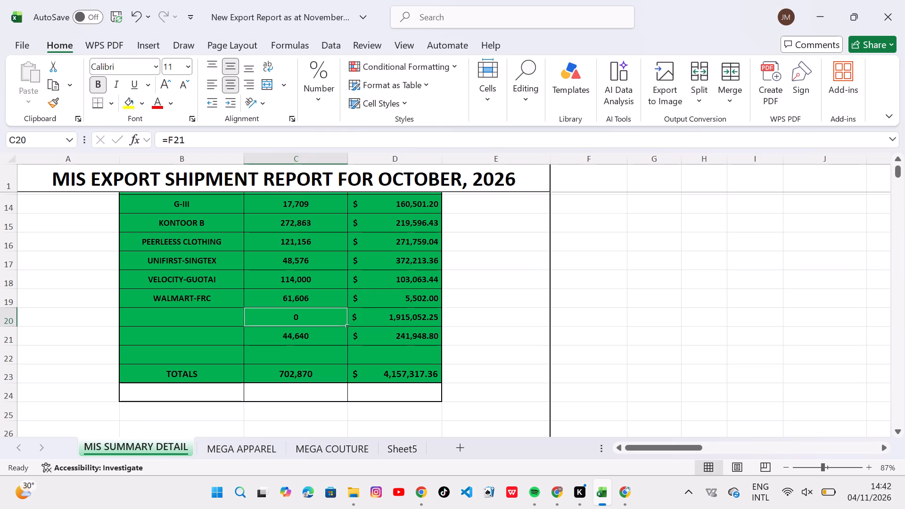
key(BackSpace)
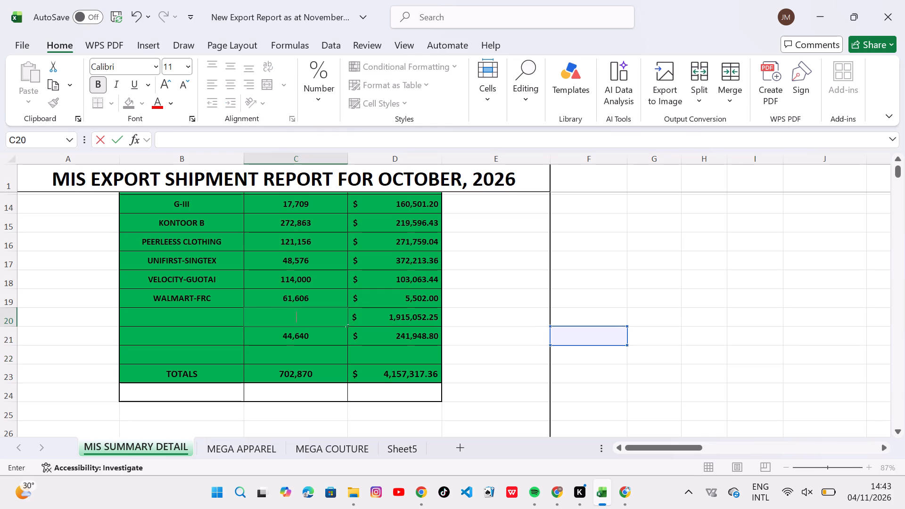
click(414, 315)
key(BackSpace)
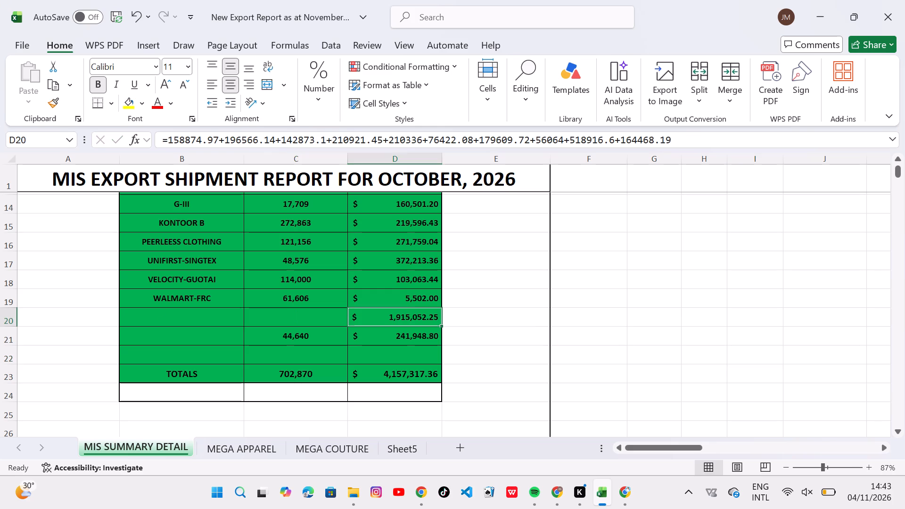
click(311, 341)
key(BackSpace)
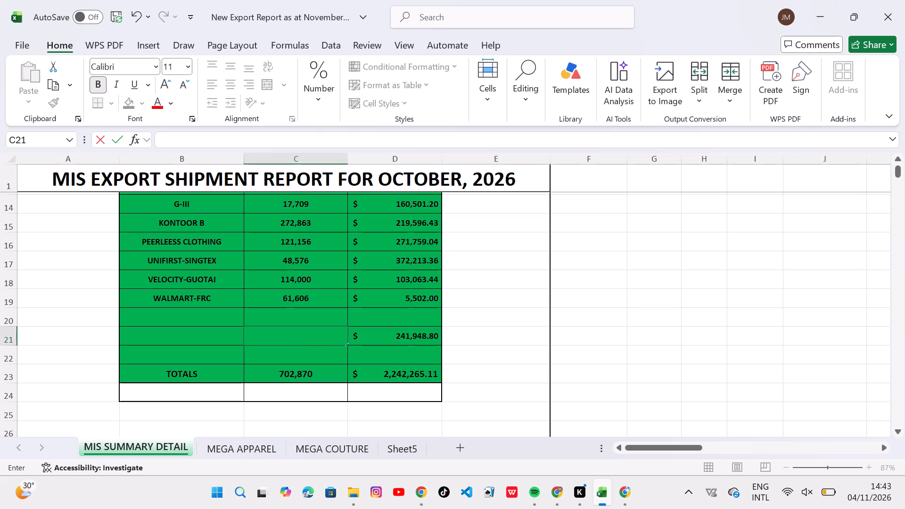
click(400, 345)
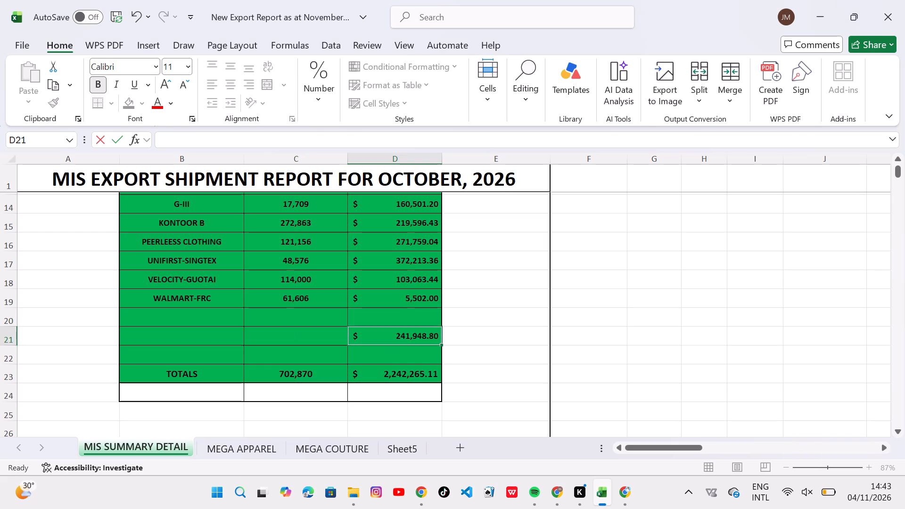
key(BackSpace)
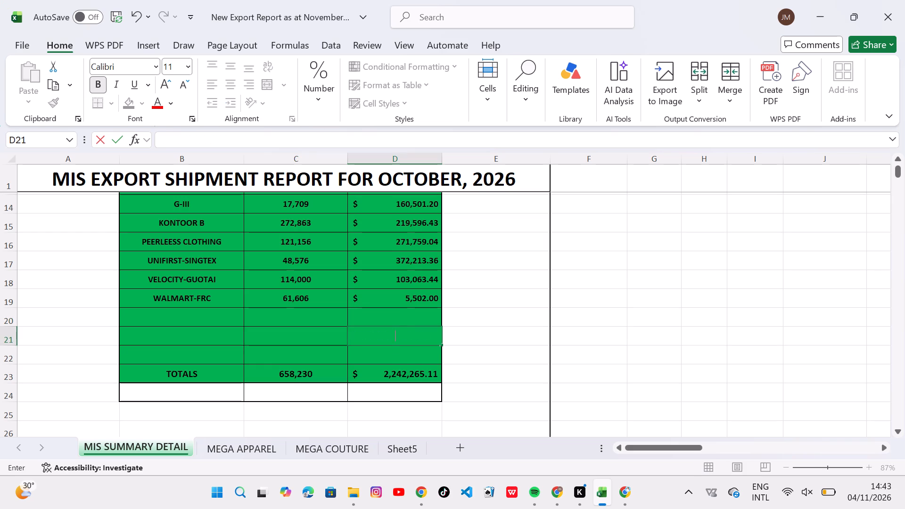
click(303, 376)
Select FRC's invoice value in row 30 of the Mega Apparel sheet to read it.
scroll(303, 376, up, 1)
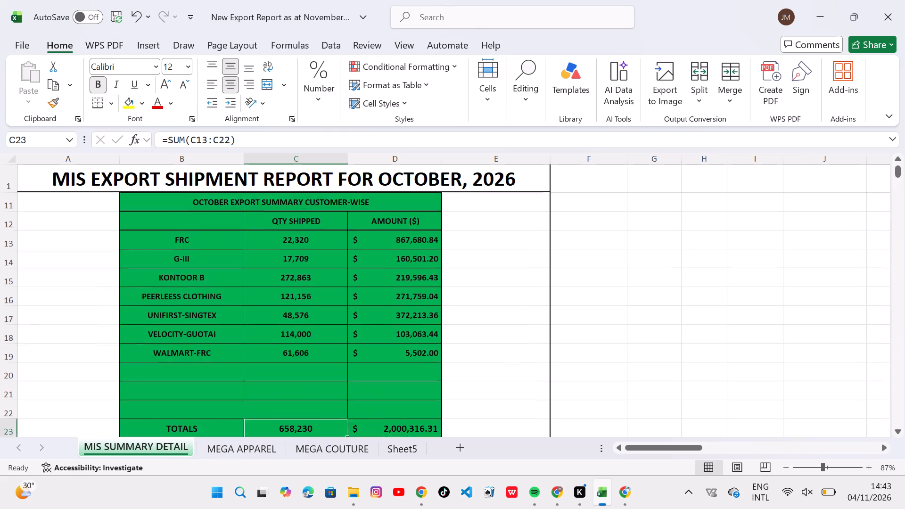
scroll(303, 376, up, 1)
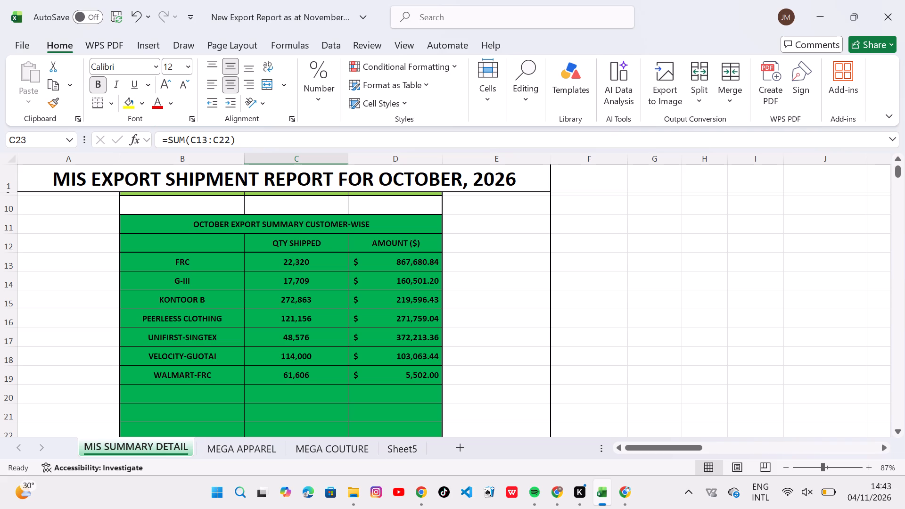
click(258, 449)
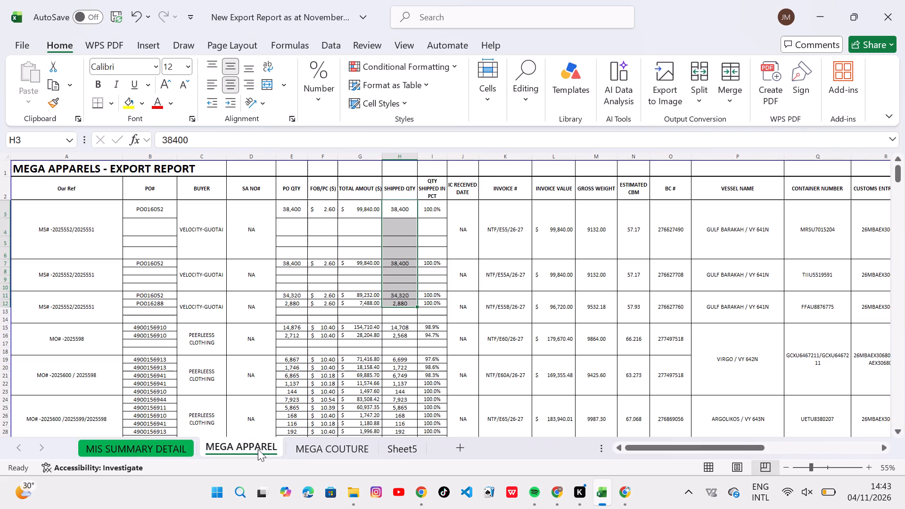
scroll(258, 449, down, 2)
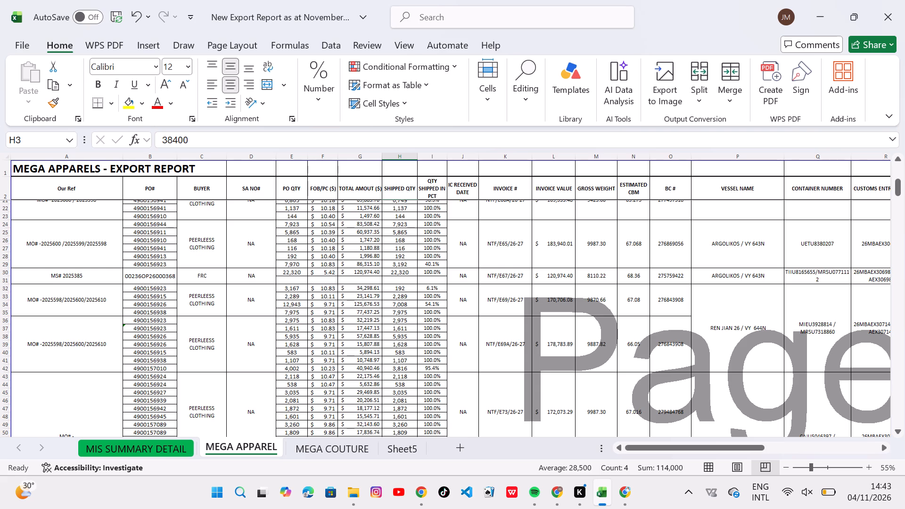
click(562, 276)
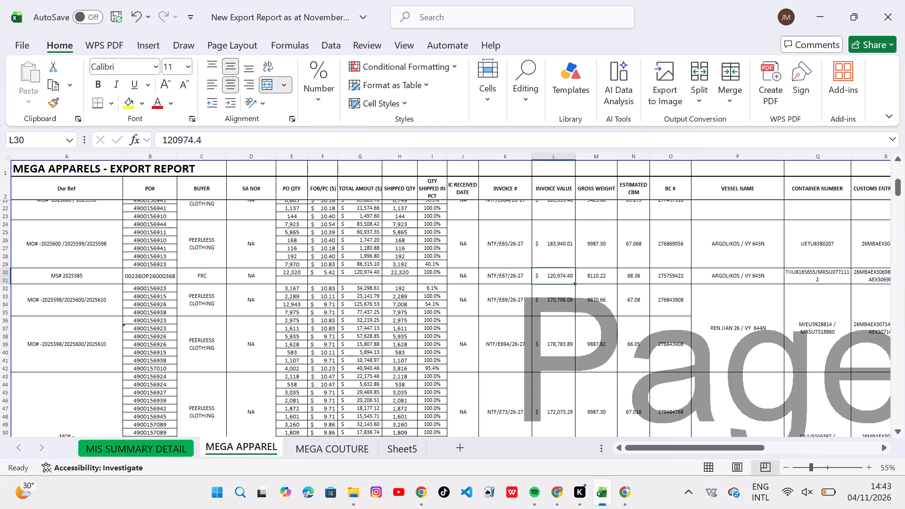
Set FRC's amount to 120974 in the October Export Summary Customer-Wise table on MIS Summary Detail.
click(146, 446)
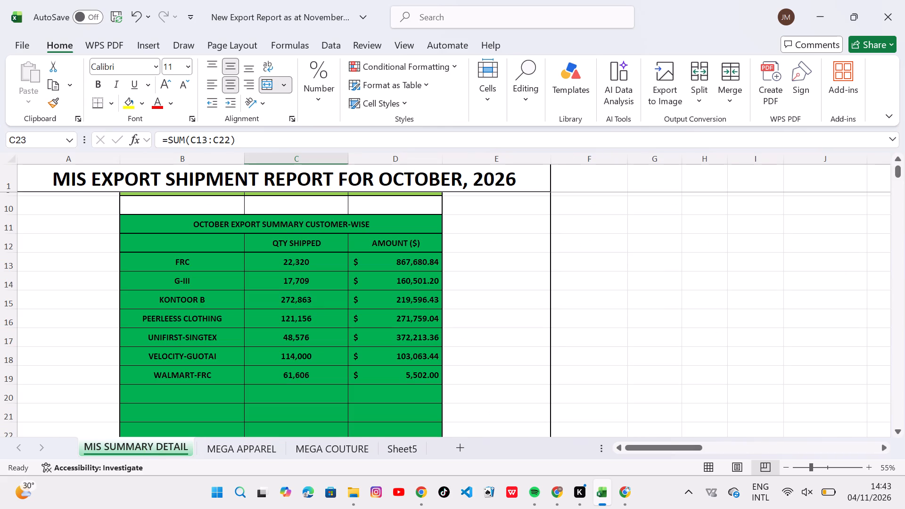
click(400, 264)
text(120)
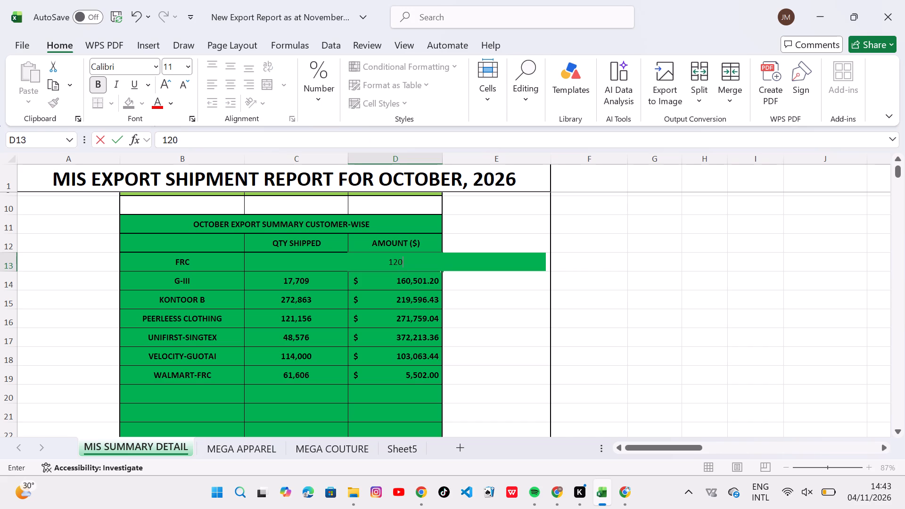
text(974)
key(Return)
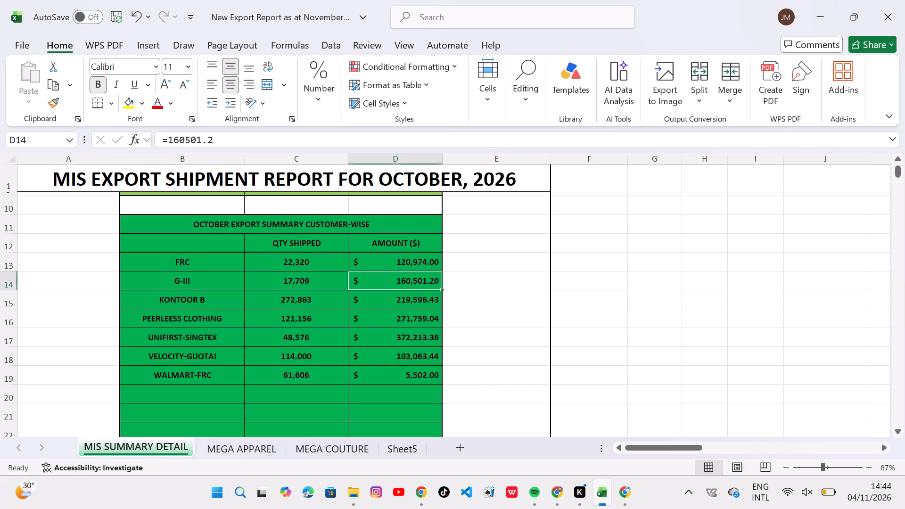
Look through the Mega Apparel and Mega Couture sheets for G-III's invoices, rechecking the summary table for the customer due.
click(268, 443)
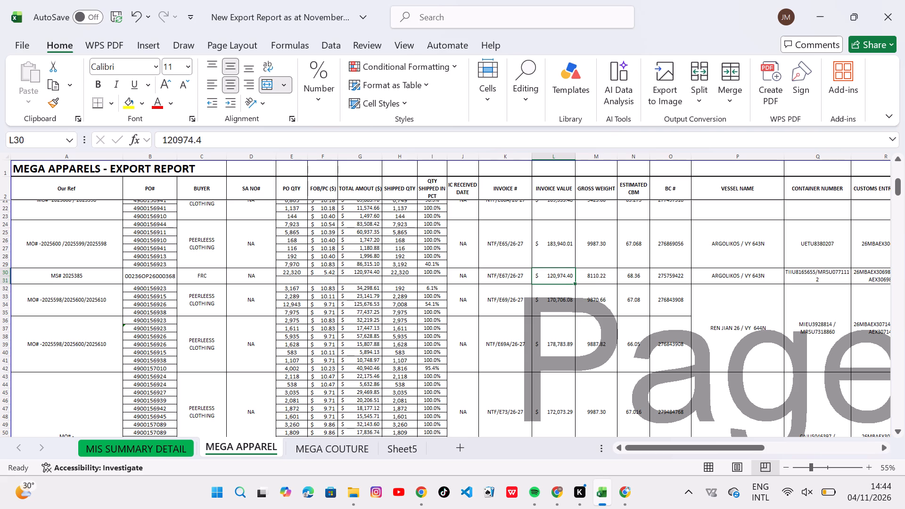
scroll(412, 301, up, 4)
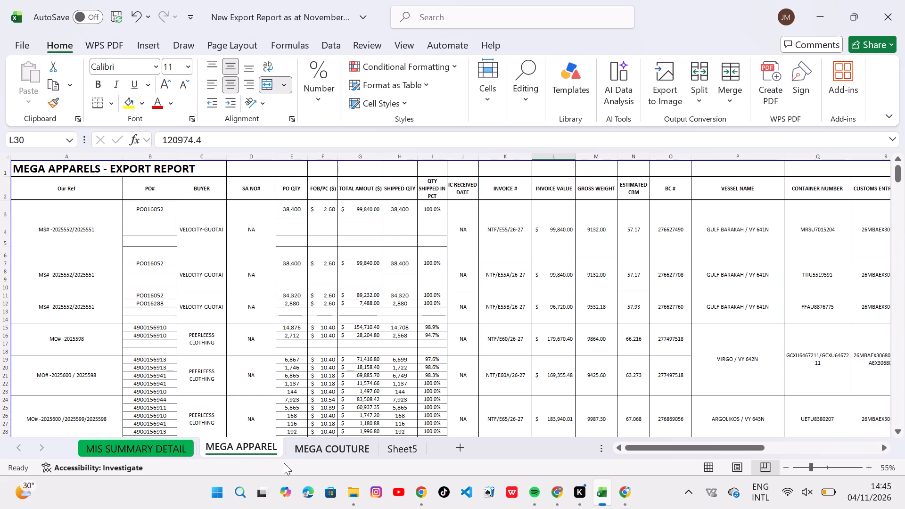
click(311, 452)
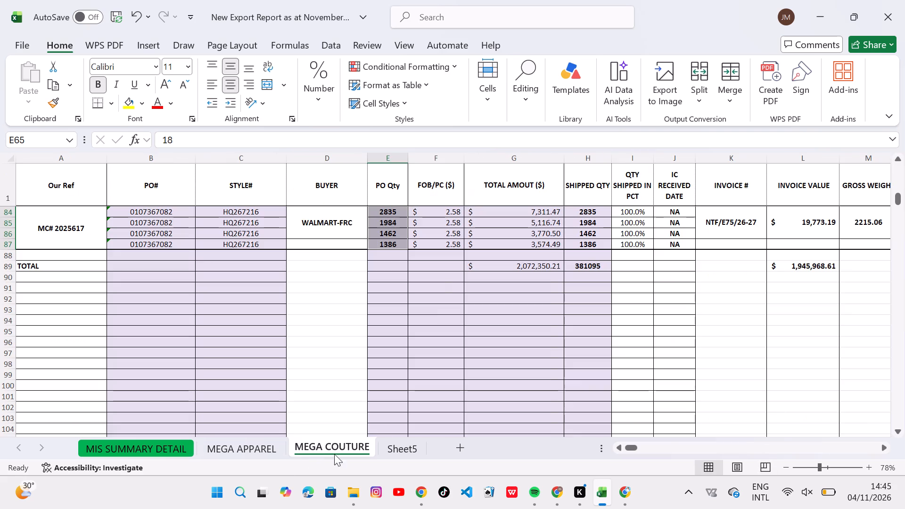
scroll(402, 388, up, 7)
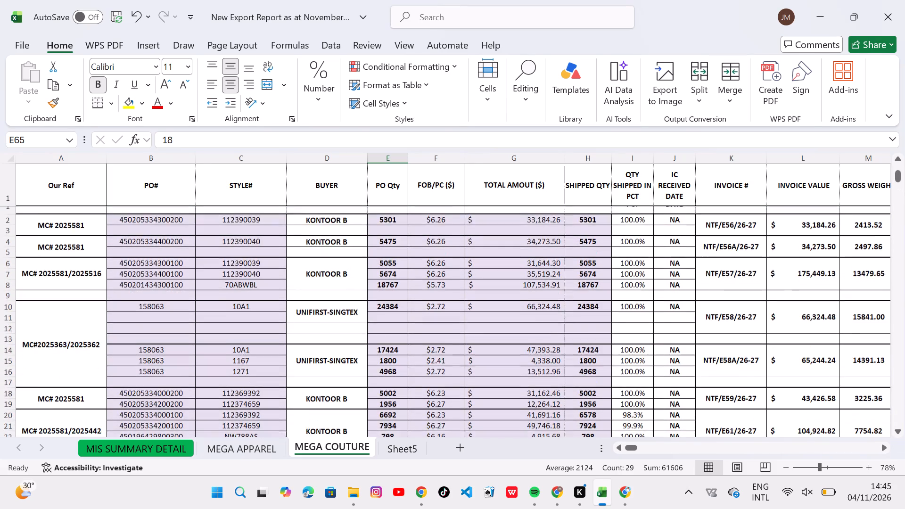
click(163, 439)
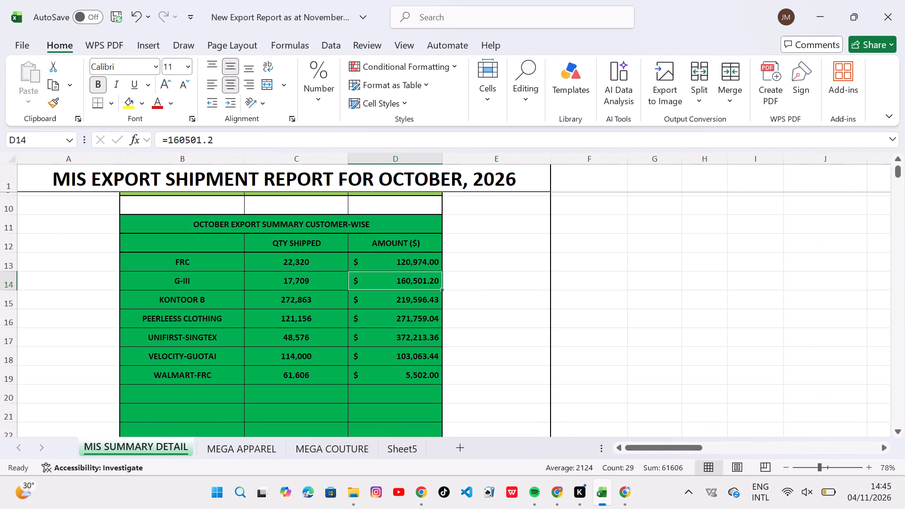
click(244, 446)
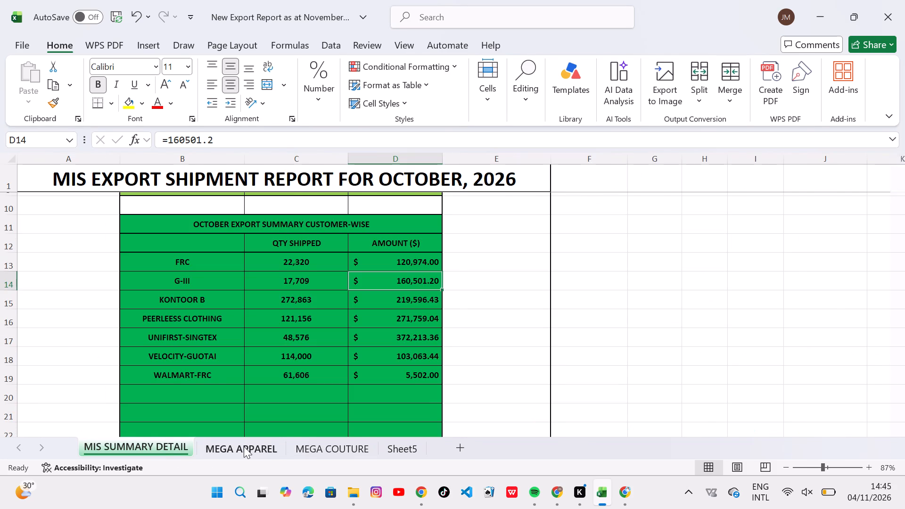
scroll(324, 344, down, 3)
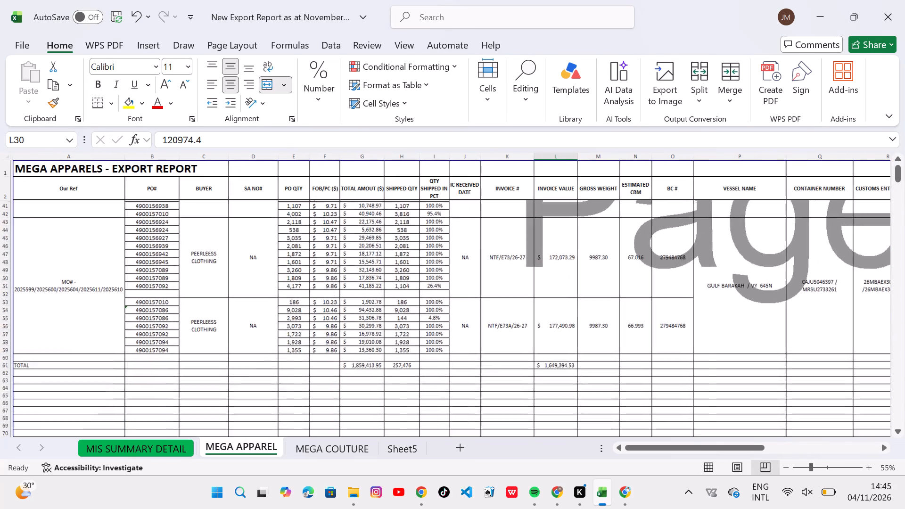
scroll(324, 344, down, 2)
Select G-III's invoice values in rows 33 and 46 of Mega Couture together for summing.
click(346, 452)
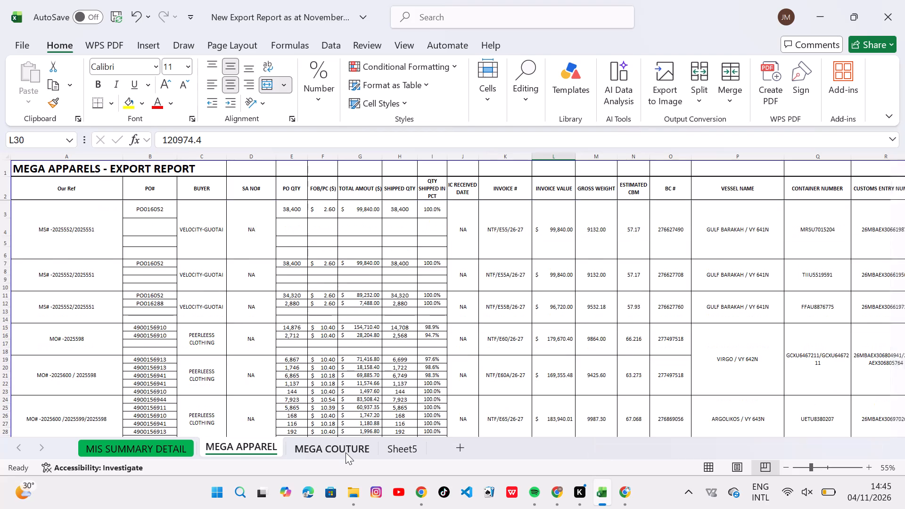
scroll(366, 317, up, 5)
scroll(366, 317, down, 1)
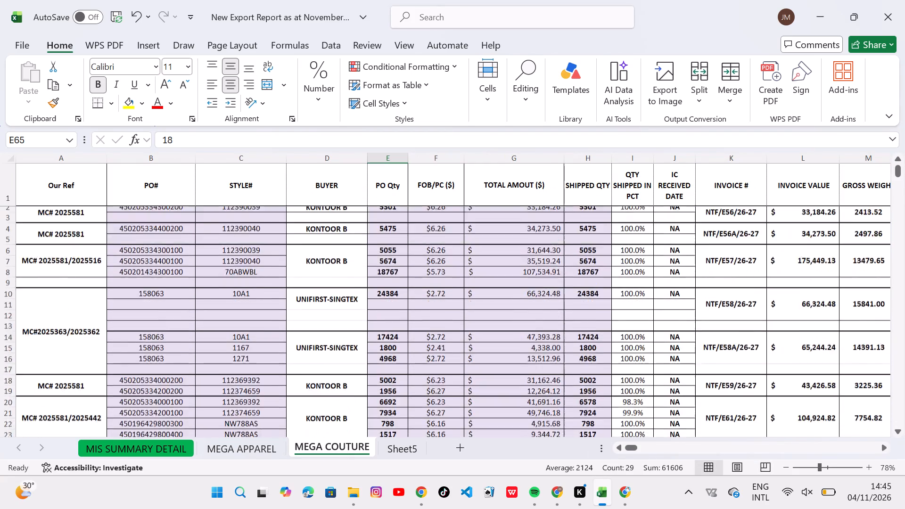
scroll(366, 317, down, 3)
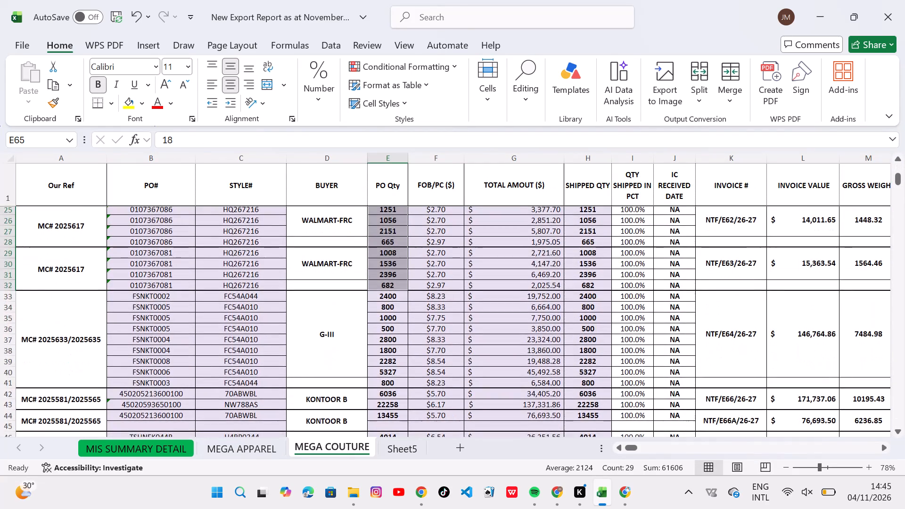
scroll(549, 311, left, 2)
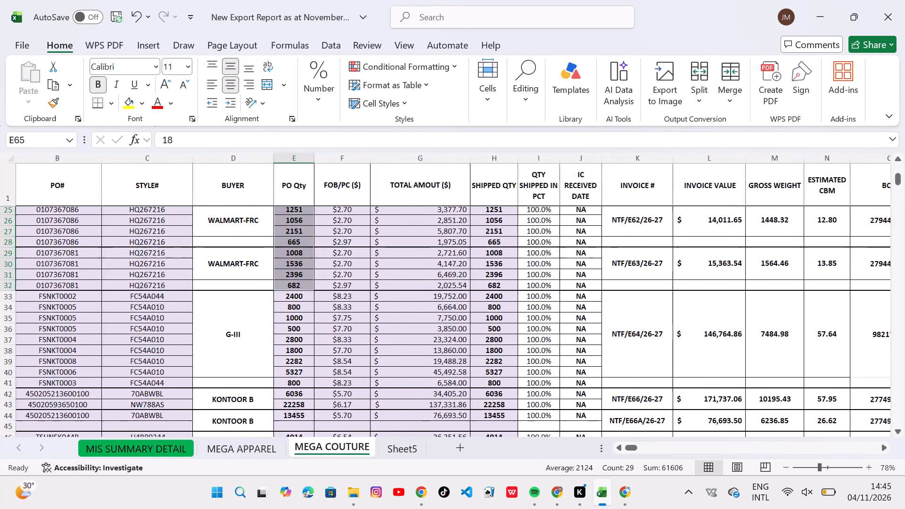
scroll(549, 311, left, 3)
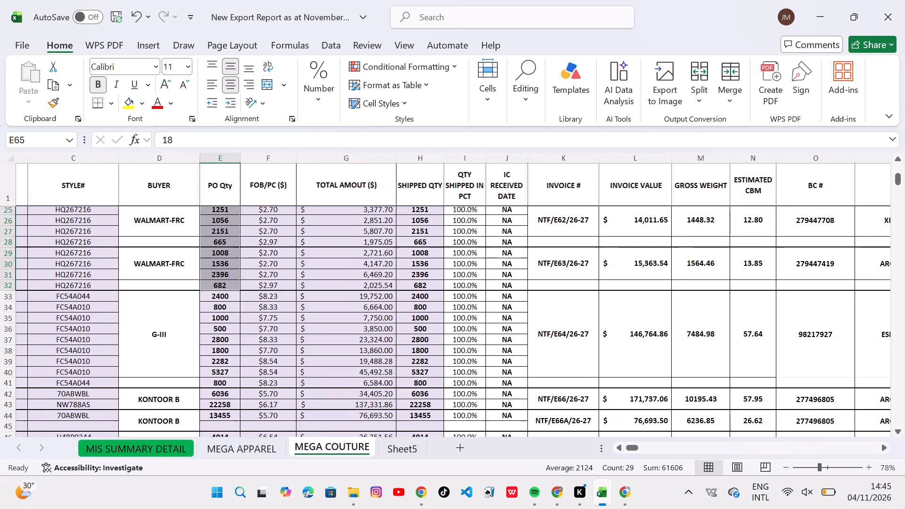
scroll(549, 311, left, 1)
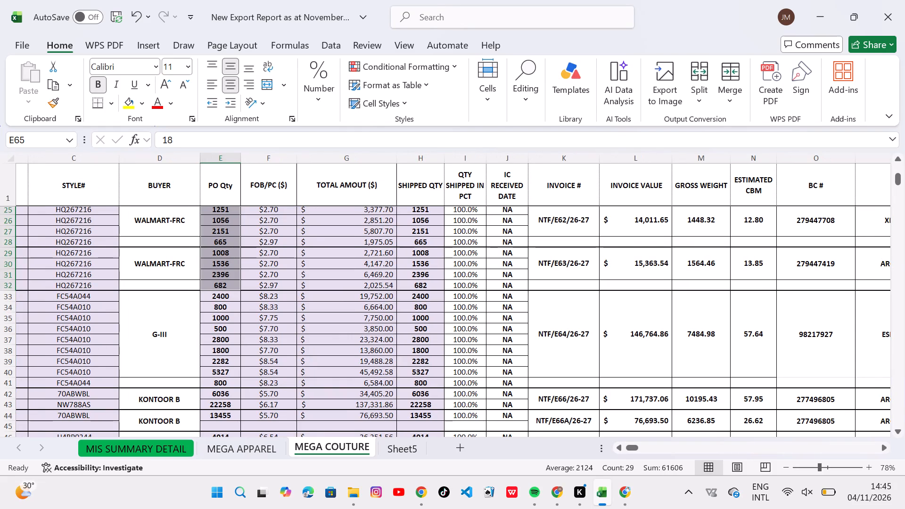
click(638, 330)
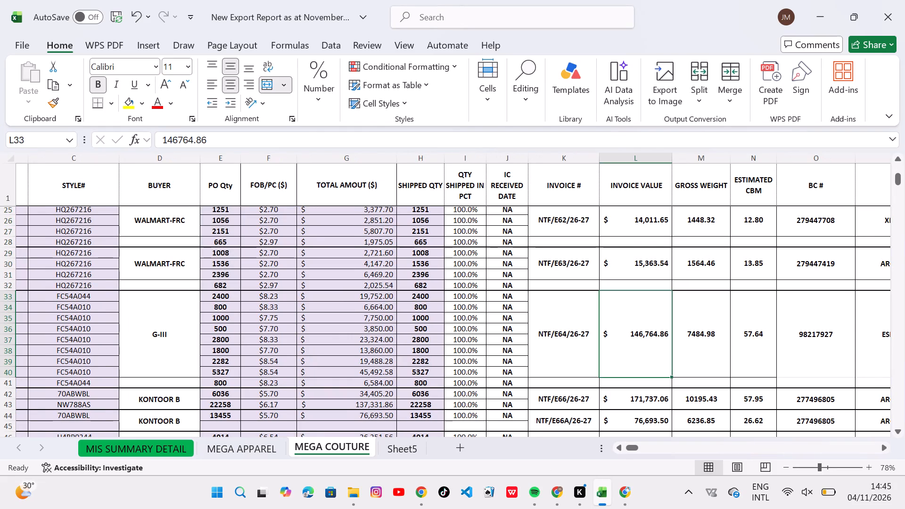
ctrl+scroll(468, 367, down, 3)
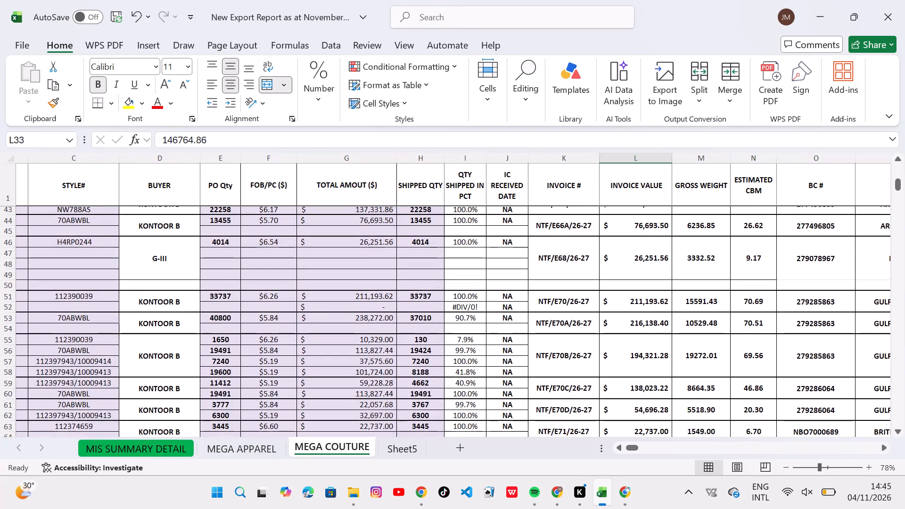
ctrl+click(660, 267)
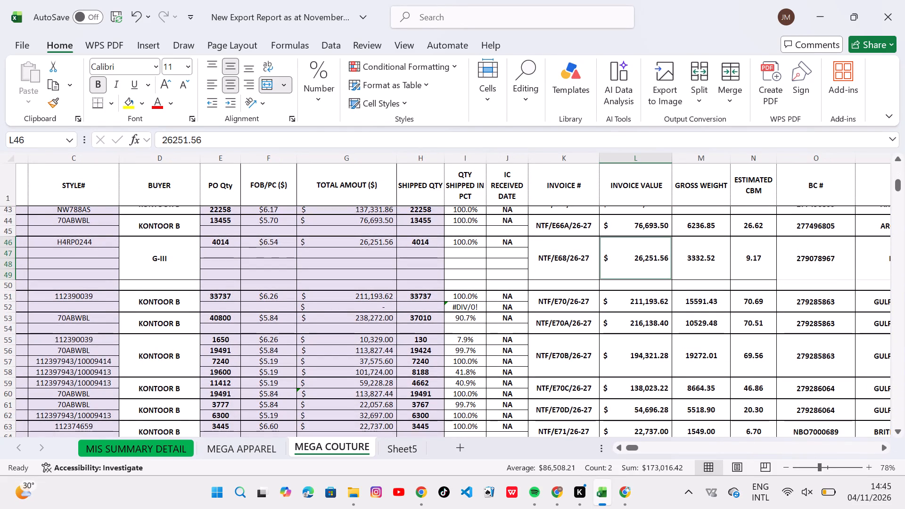
Check the other rows of Mega Couture for any further G-III invoices, keeping the two invoice values selected.
ctrl+scroll(625, 358, down, 4)
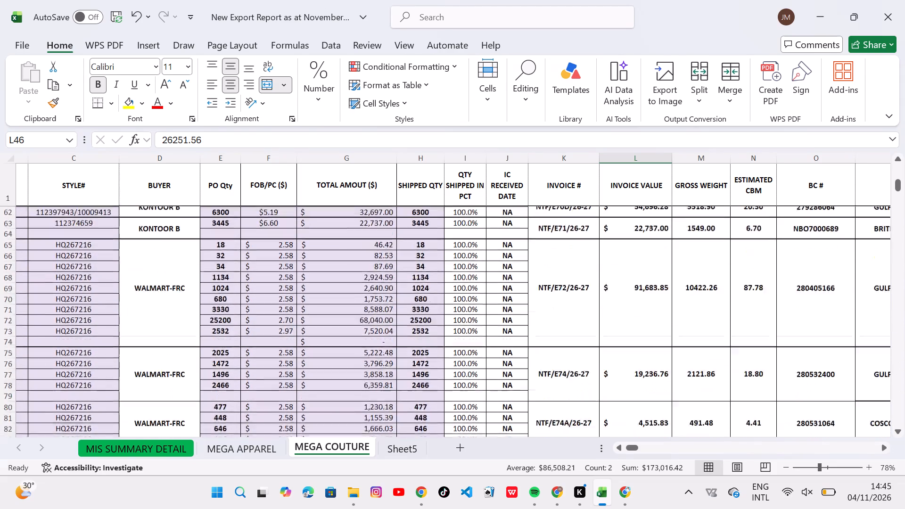
ctrl+scroll(625, 358, down, 3)
ctrl+scroll(625, 358, up, 3)
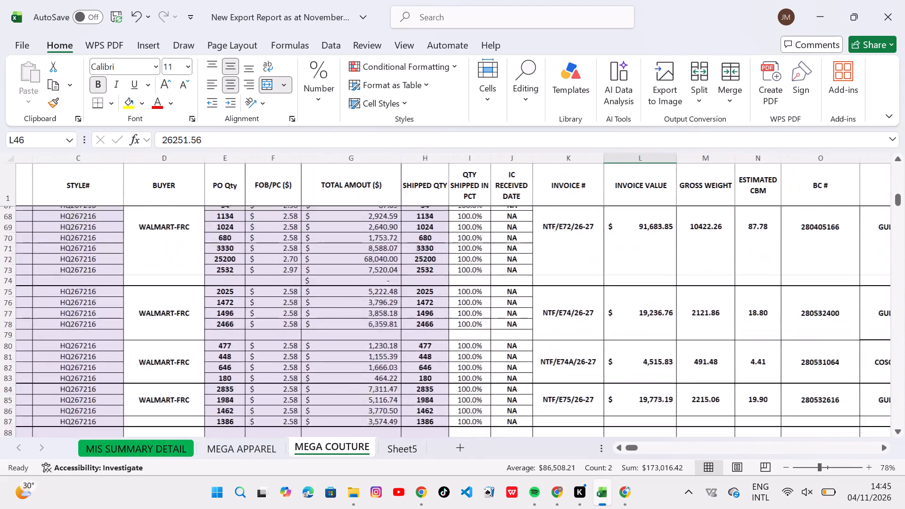
ctrl+scroll(625, 358, up, 6)
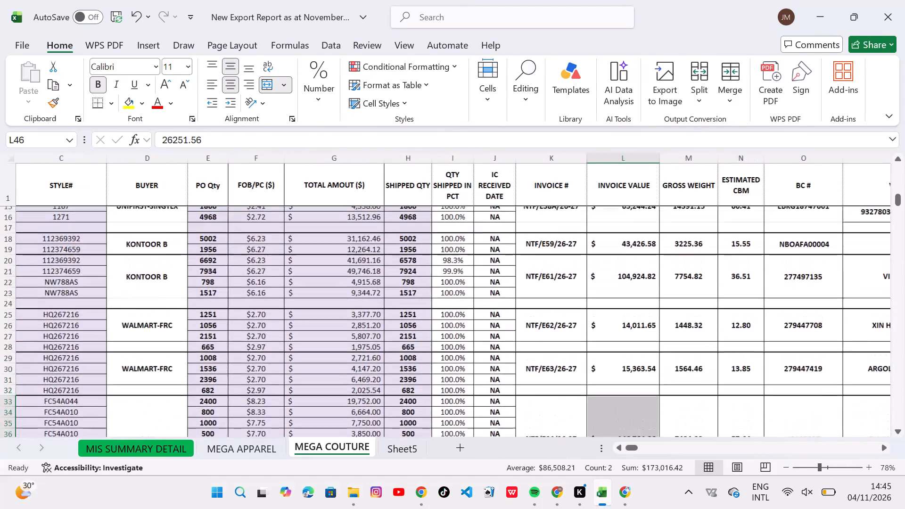
ctrl+scroll(625, 358, up, 2)
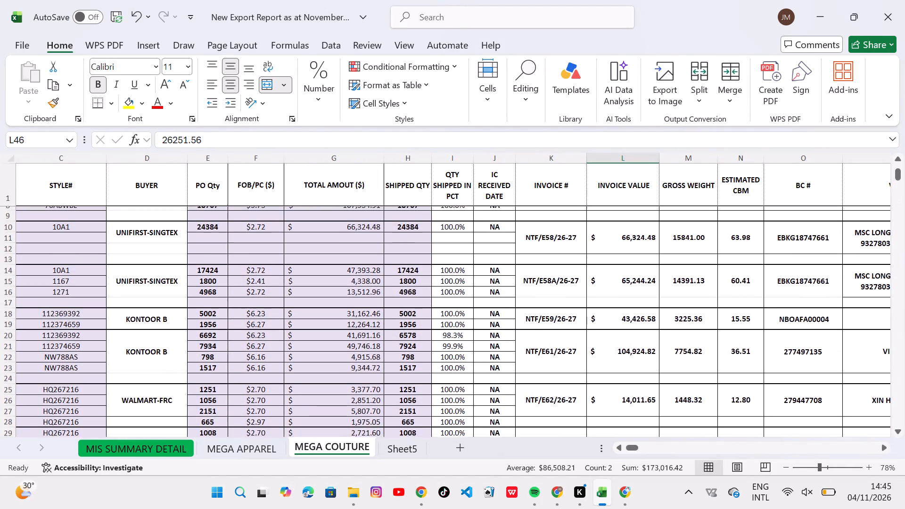
ctrl+scroll(625, 358, up, 2)
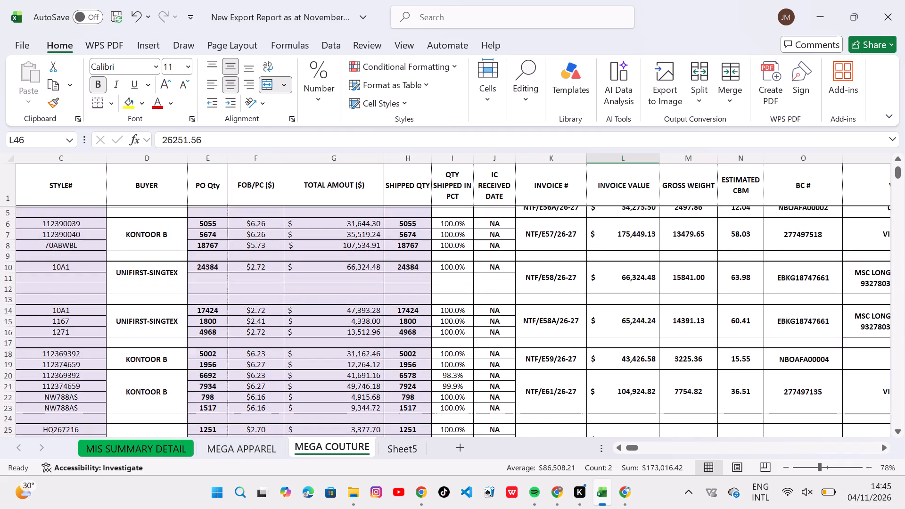
ctrl+scroll(625, 358, up, 3)
ctrl+scroll(625, 358, down, 1)
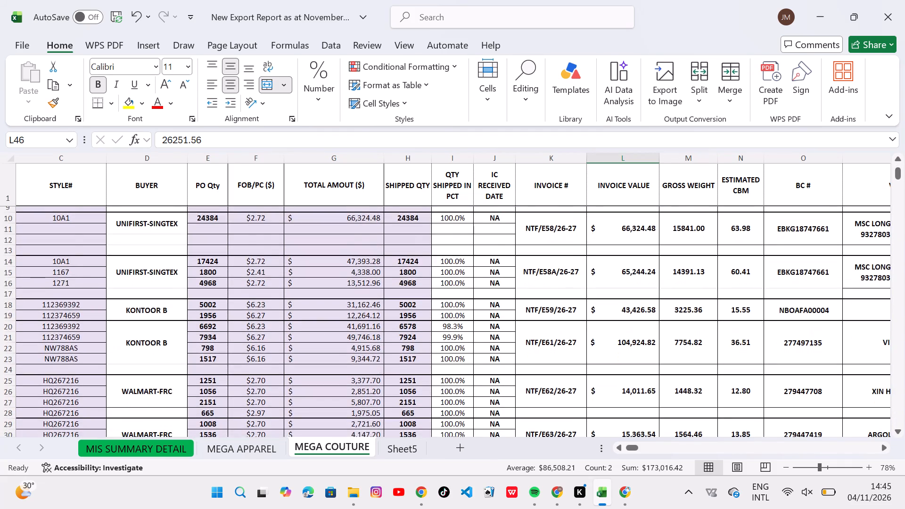
ctrl+scroll(625, 358, down, 2)
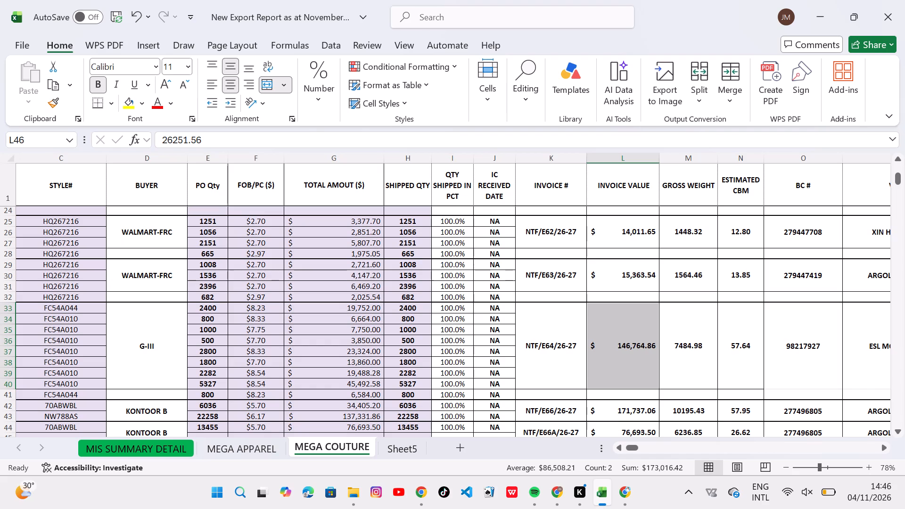
Set G-III's amount to 173016.42 in the October Export Summary Customer-Wise table on MIS Summary Detail.
click(151, 455)
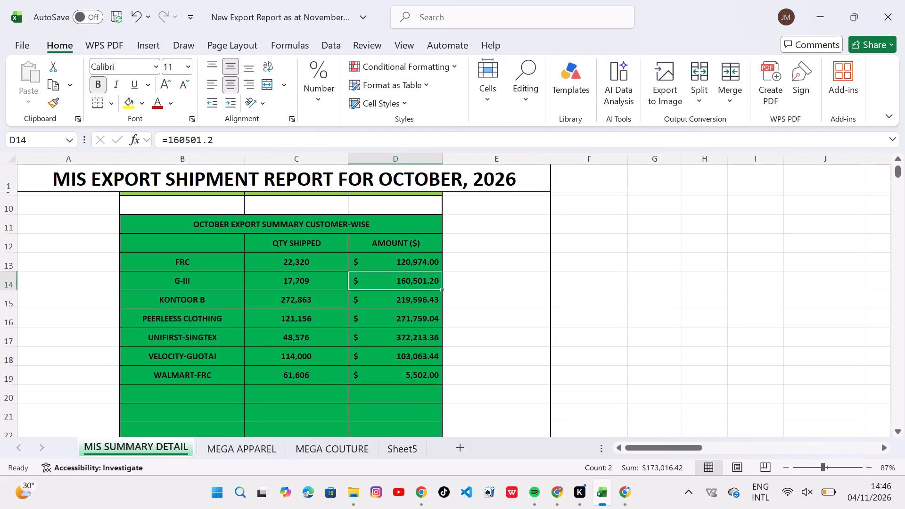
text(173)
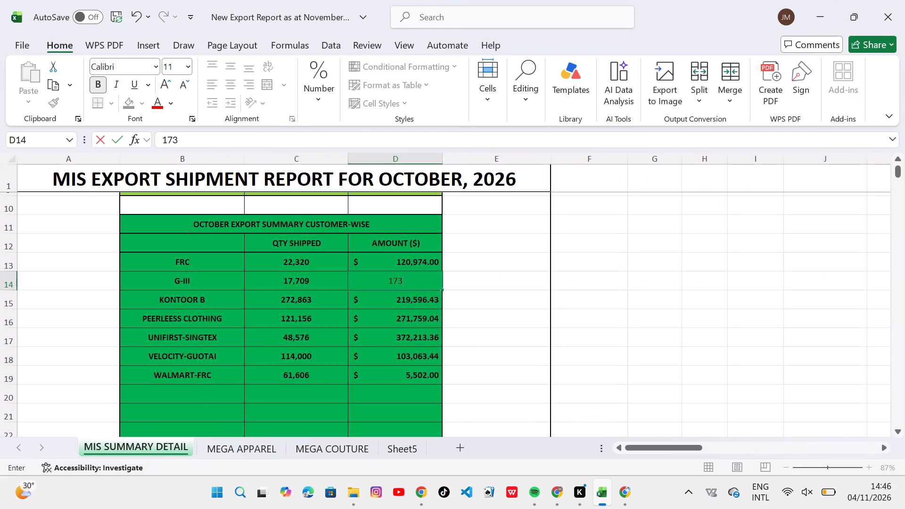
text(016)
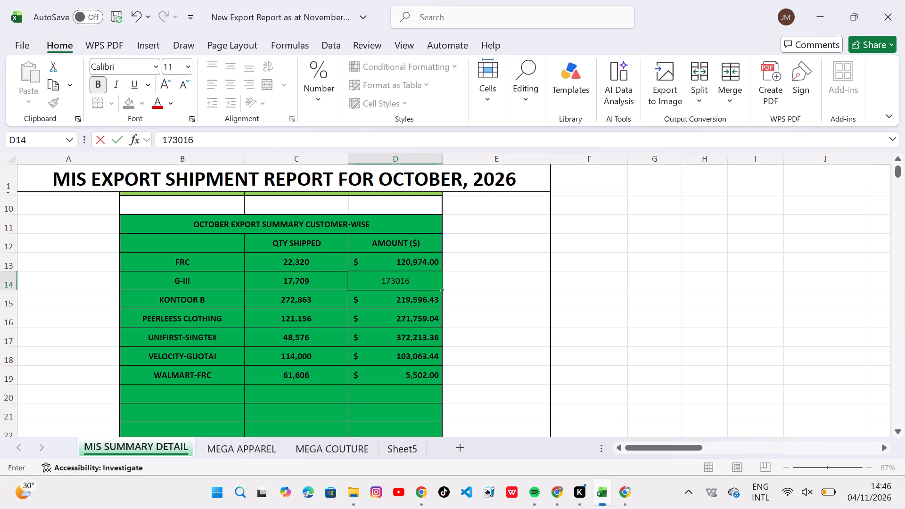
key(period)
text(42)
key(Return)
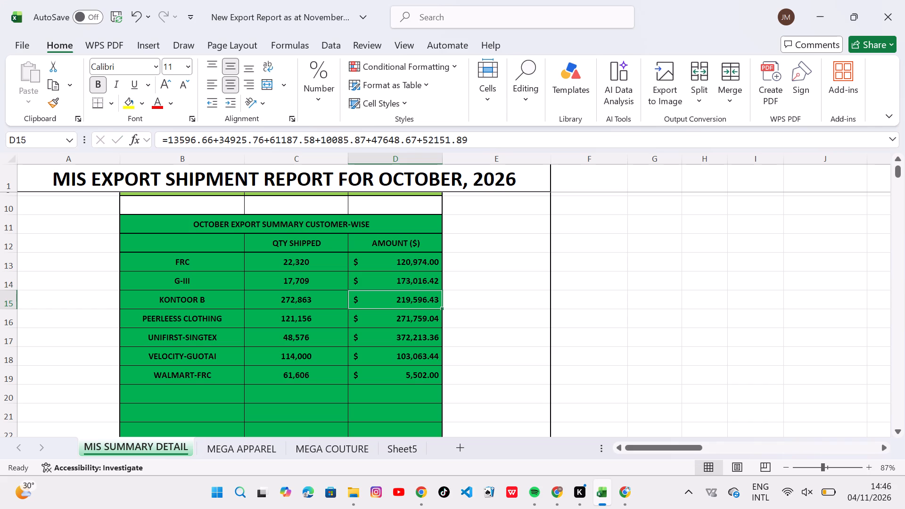
Start selecting Kontoor B's invoice values on Mega Couture for summing, beginning with the one in row 2.
click(344, 448)
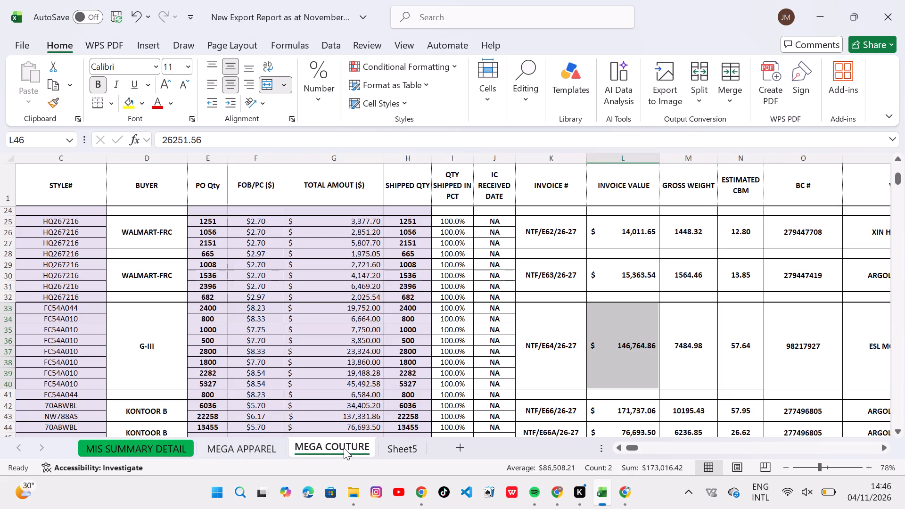
scroll(233, 322, up, 5)
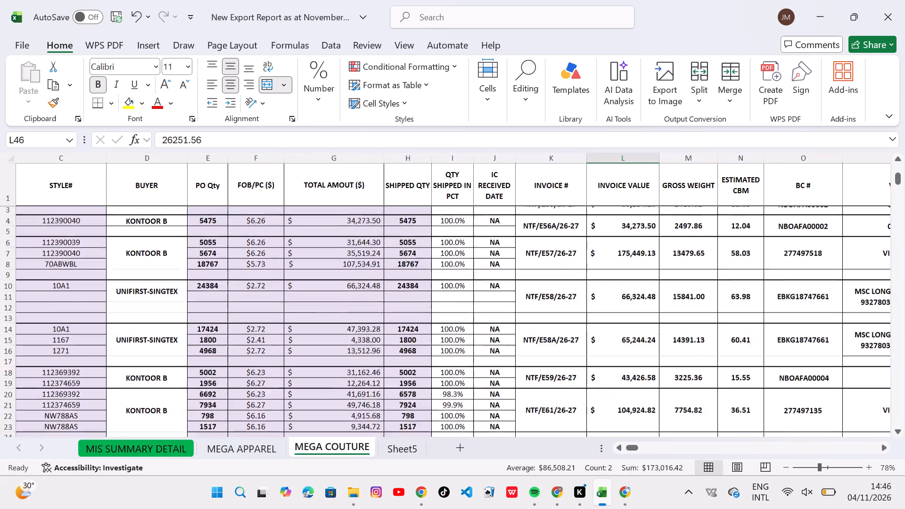
scroll(233, 322, up, 2)
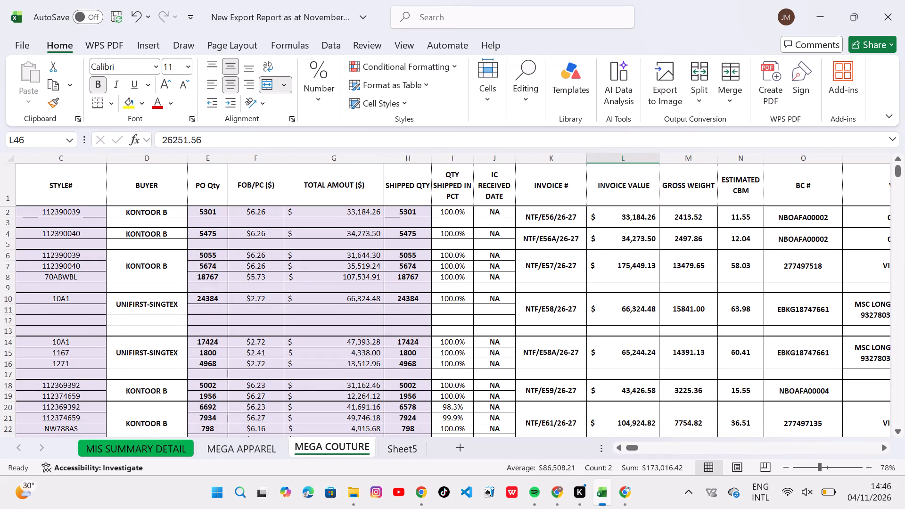
scroll(351, 236, up, 1)
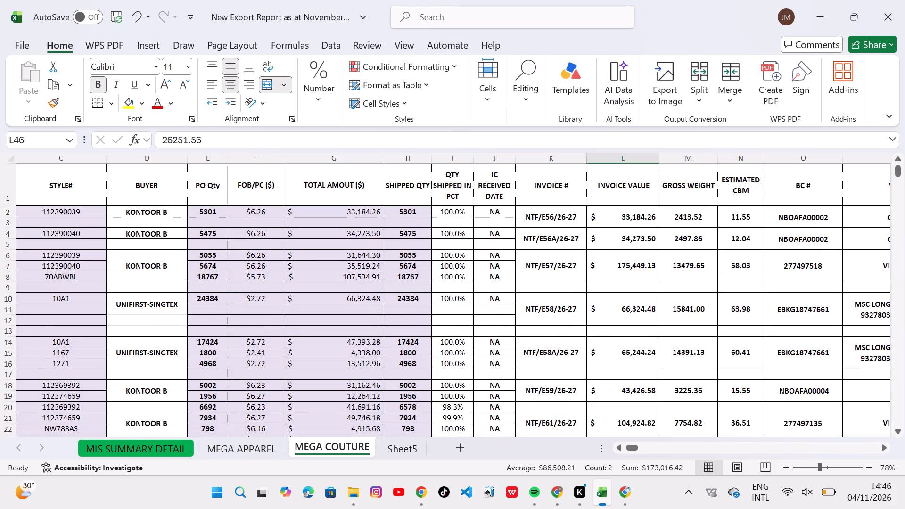
click(627, 220)
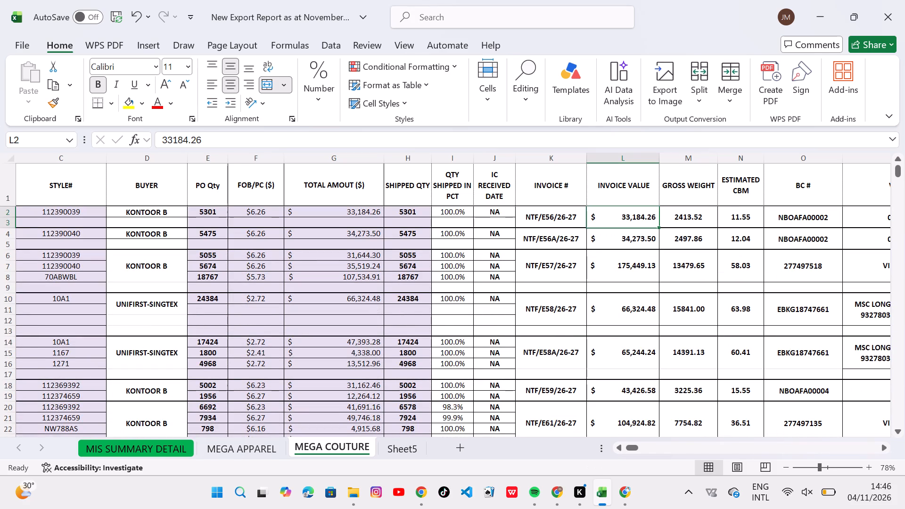
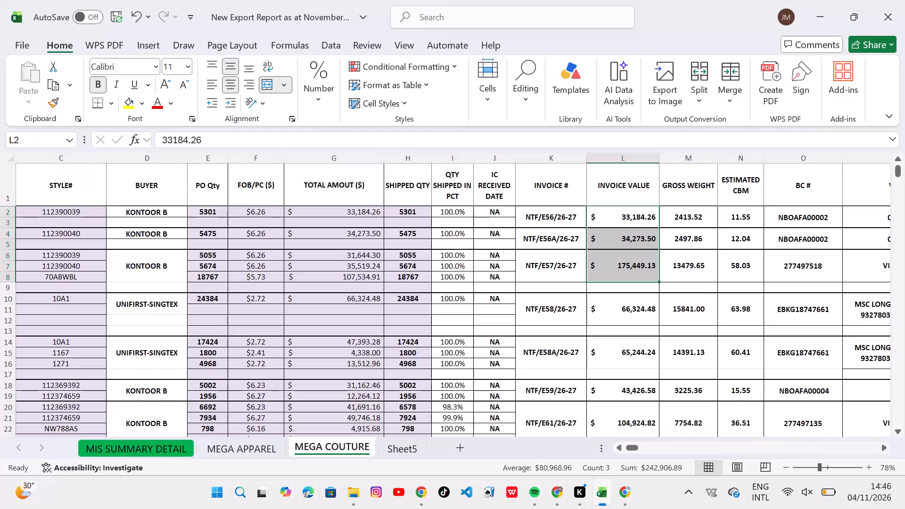
Add Kontoor B's remaining invoice values on Mega Couture, in rows 18–23, 42–45 and 51–64, to the selection for summing.
ctrl+scroll(636, 280, down, 1)
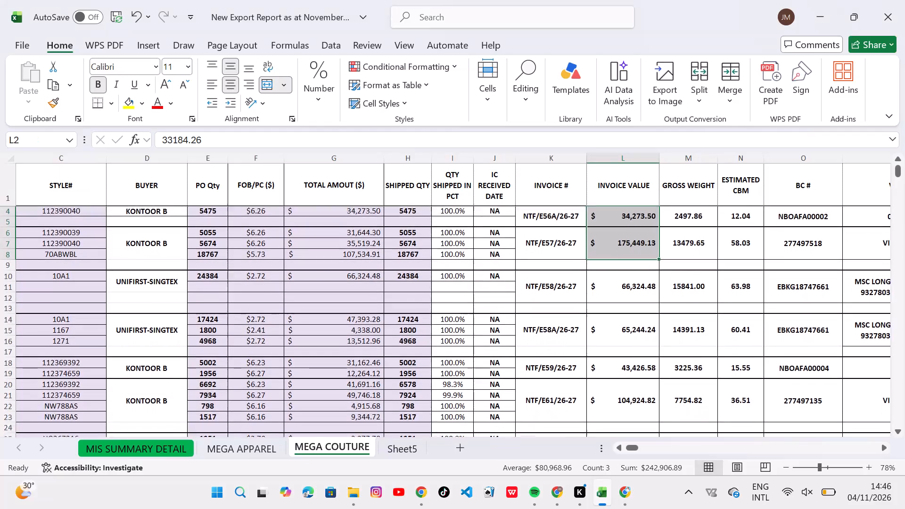
ctrl+scroll(636, 280, down, 2)
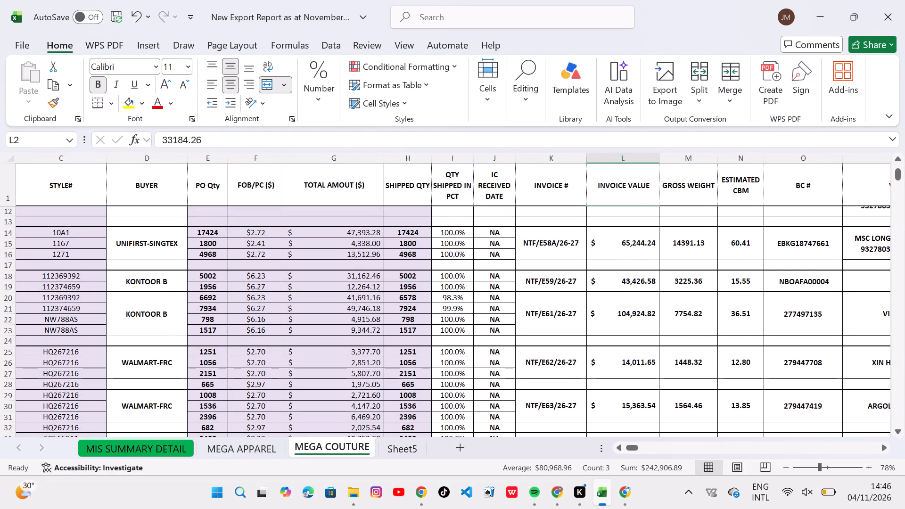
ctrl+drag(623, 282, 625, 318)
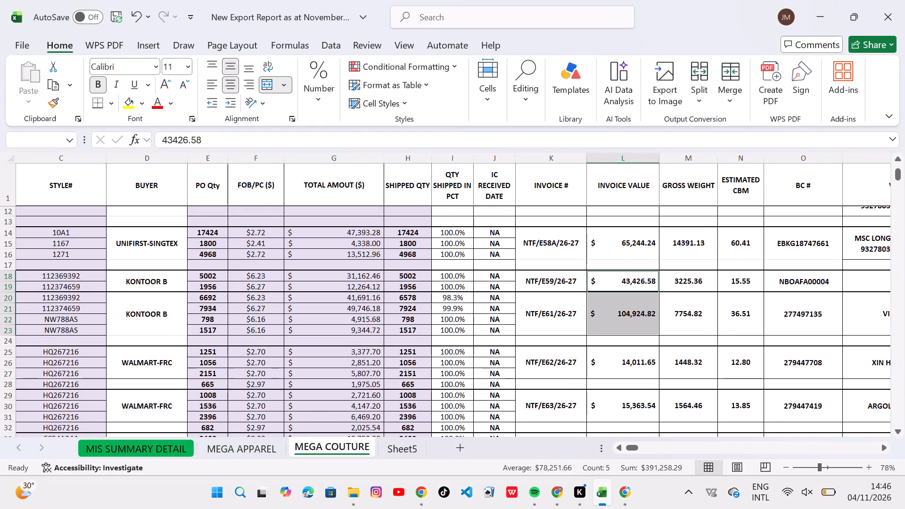
ctrl+scroll(625, 318, down, 3)
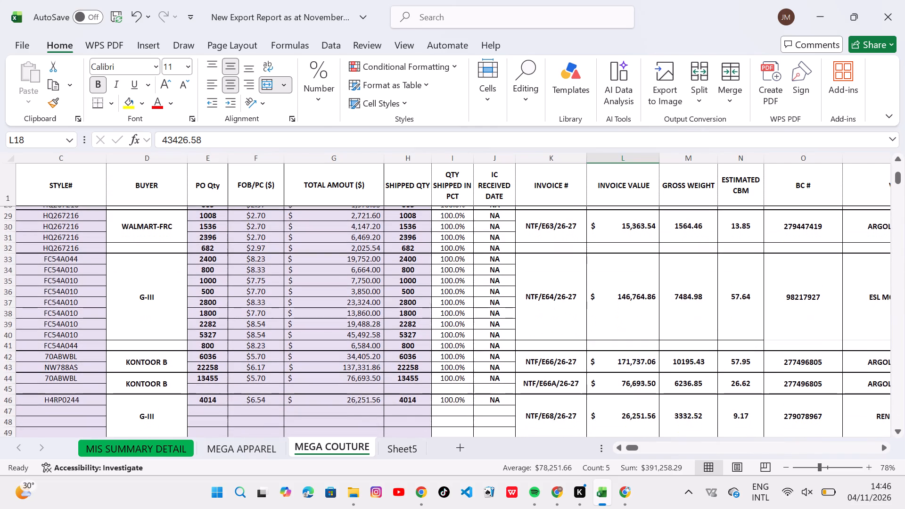
ctrl+scroll(625, 318, down, 1)
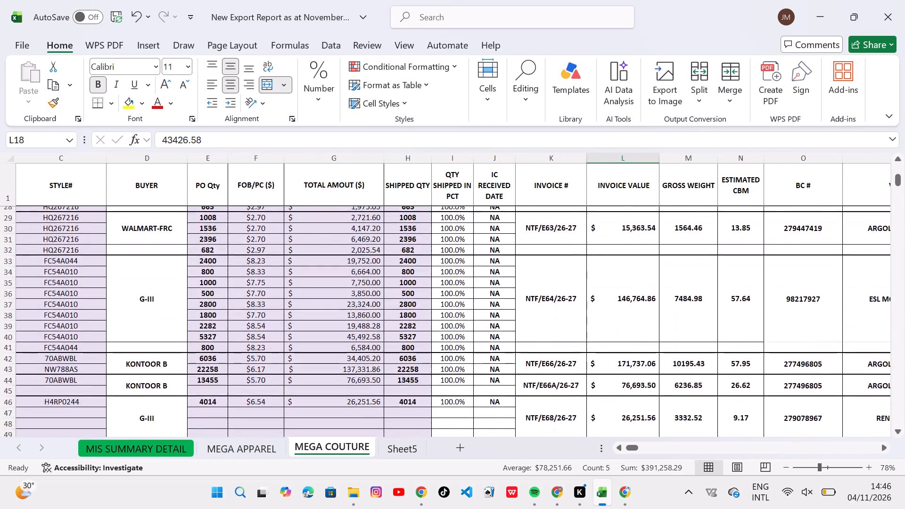
ctrl+scroll(625, 318, down, 1)
ctrl+drag(633, 279, 634, 307)
ctrl+scroll(634, 307, down, 1)
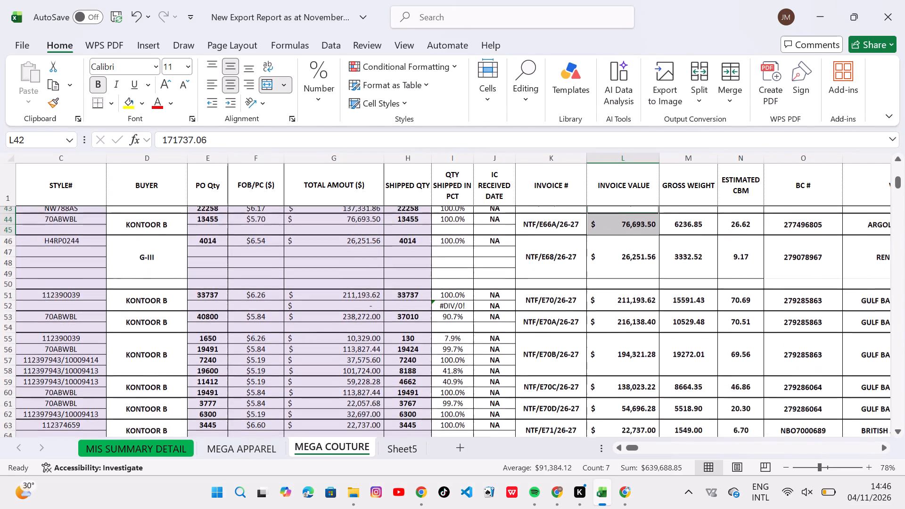
ctrl+scroll(634, 307, down, 2)
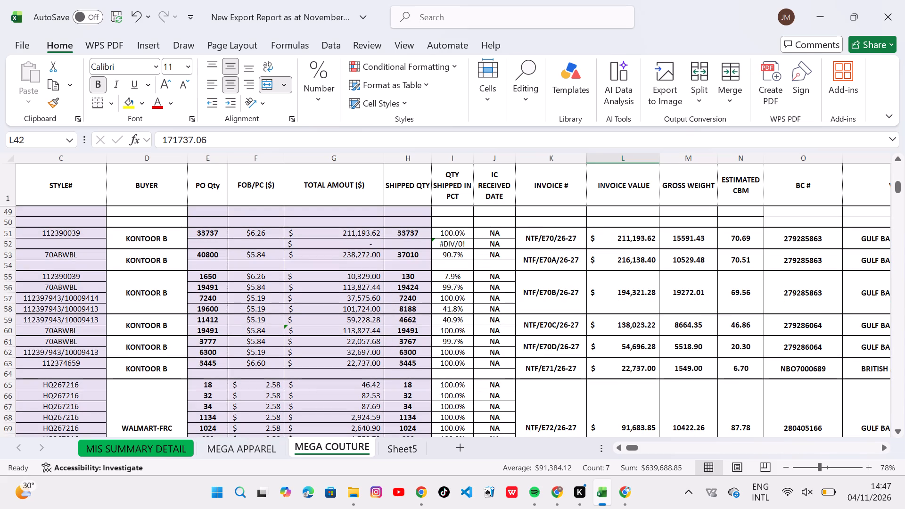
ctrl+drag(626, 237, 642, 337)
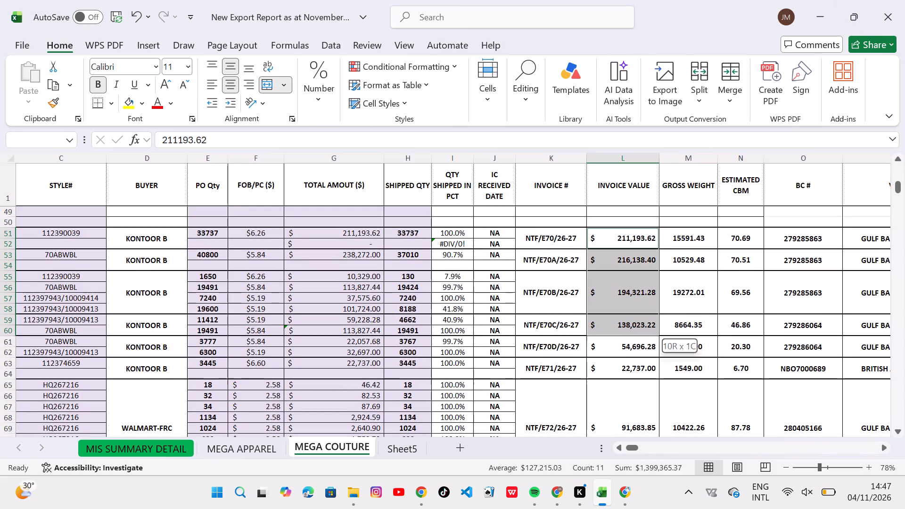
ctrl+drag(642, 337, 644, 359)
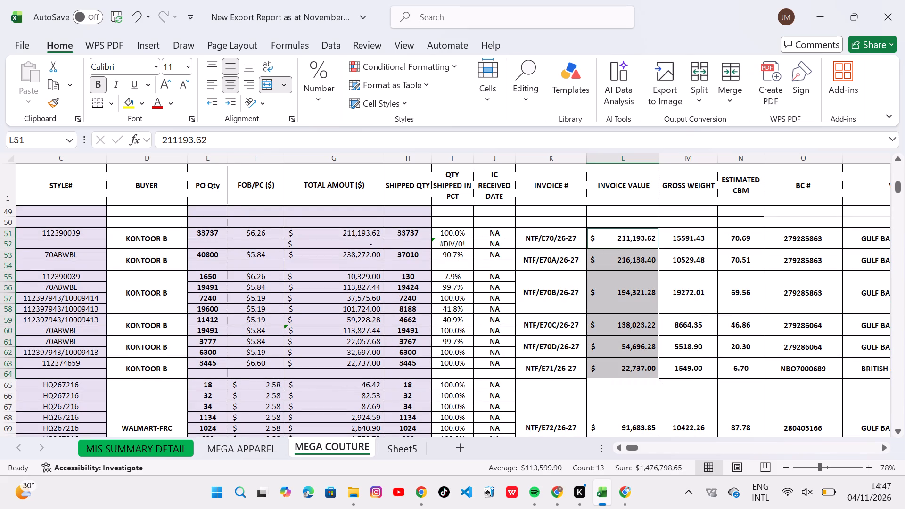
ctrl+scroll(644, 359, down, 5)
ctrl+scroll(644, 359, up, 1)
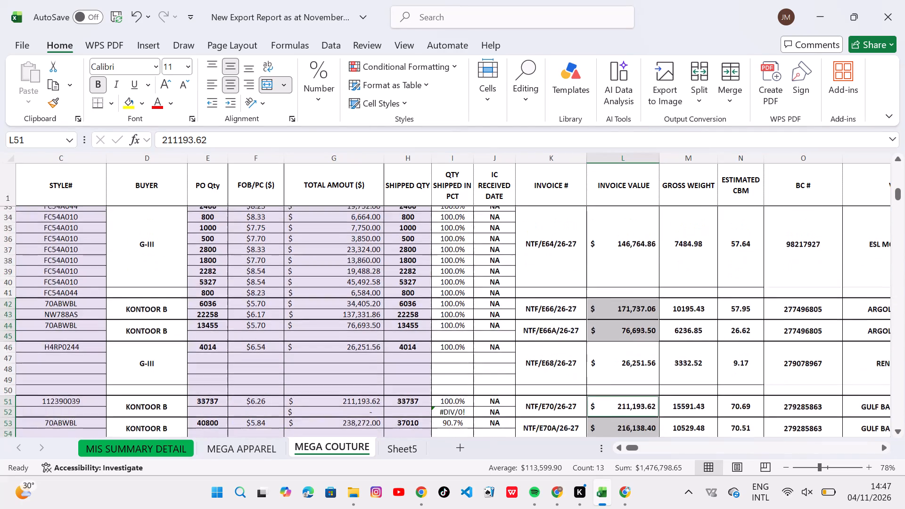
ctrl+scroll(644, 359, up, 1)
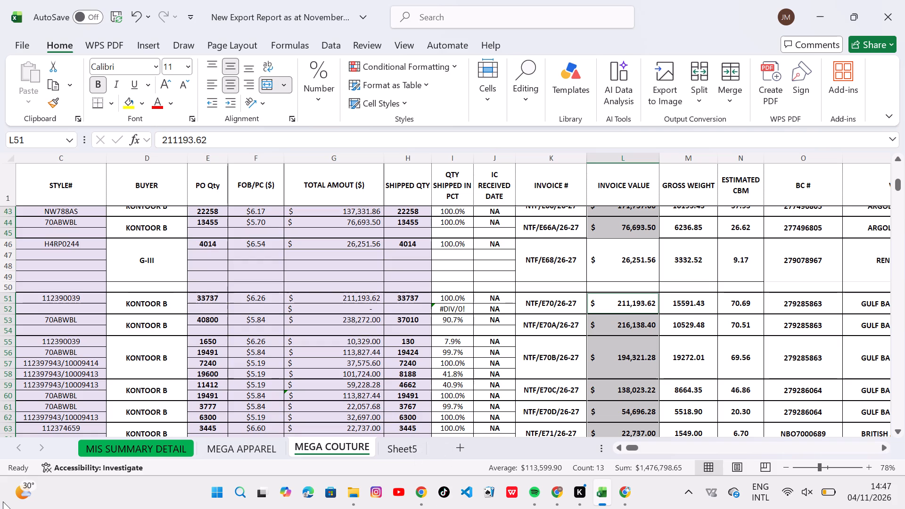
Set Kontoor B's amount to 1476798.65 in the October Export Summary Customer-Wise table on MIS Summary Detail.
click(157, 446)
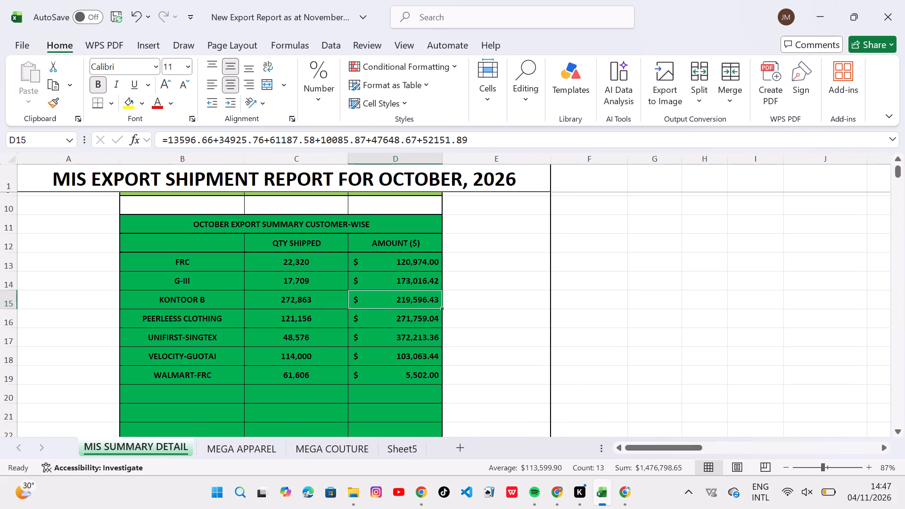
key(1)
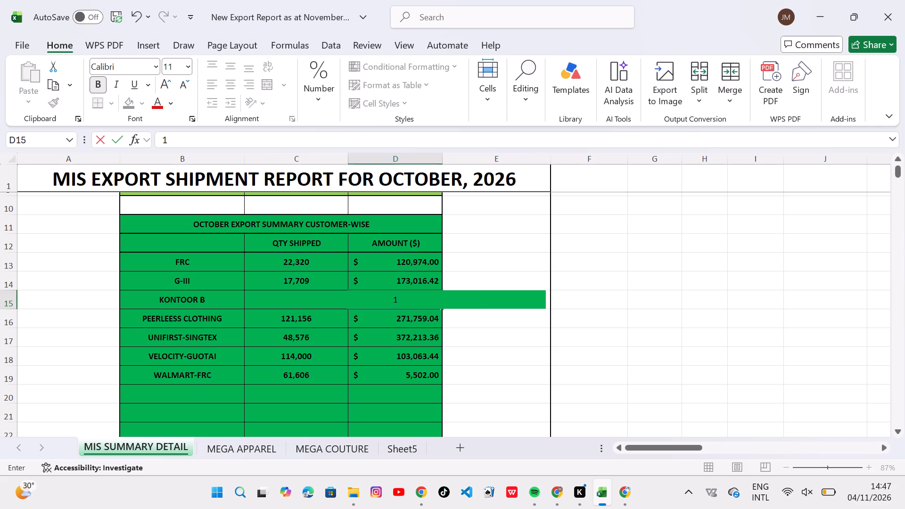
key(4)
text(76)
text(798.)
text(65)
key(Return)
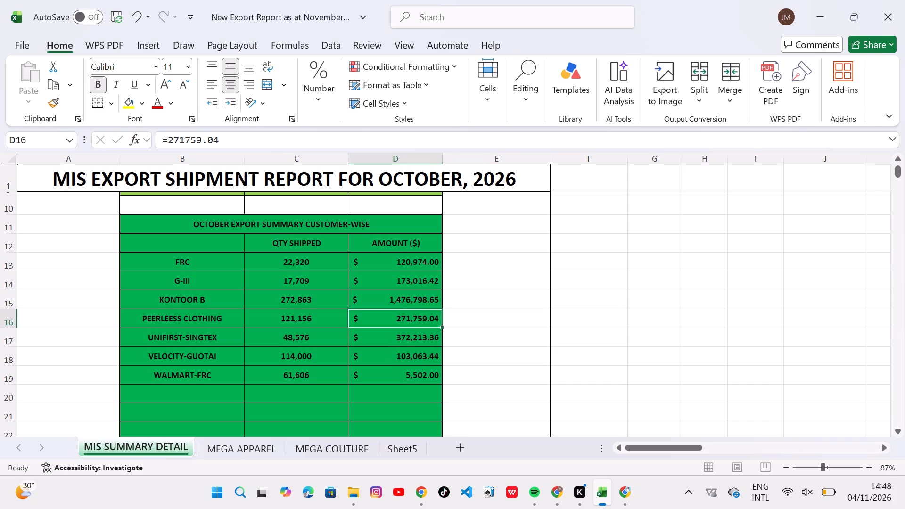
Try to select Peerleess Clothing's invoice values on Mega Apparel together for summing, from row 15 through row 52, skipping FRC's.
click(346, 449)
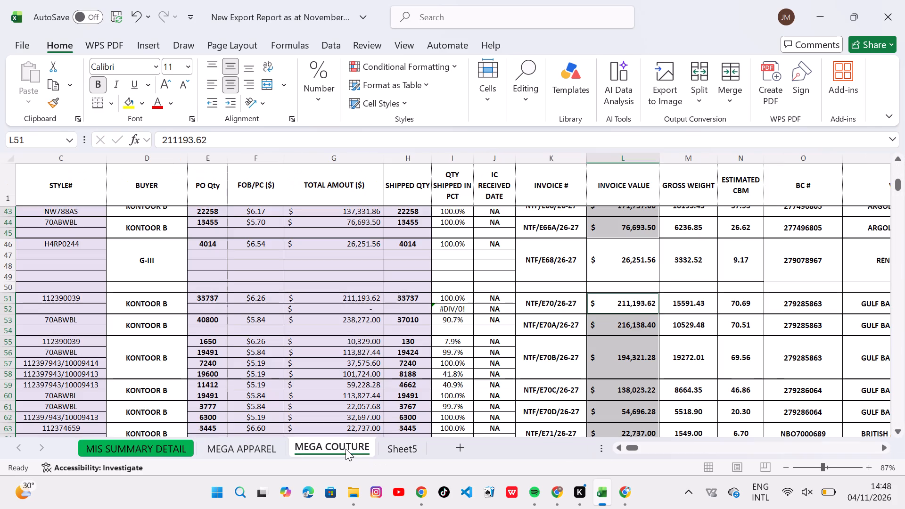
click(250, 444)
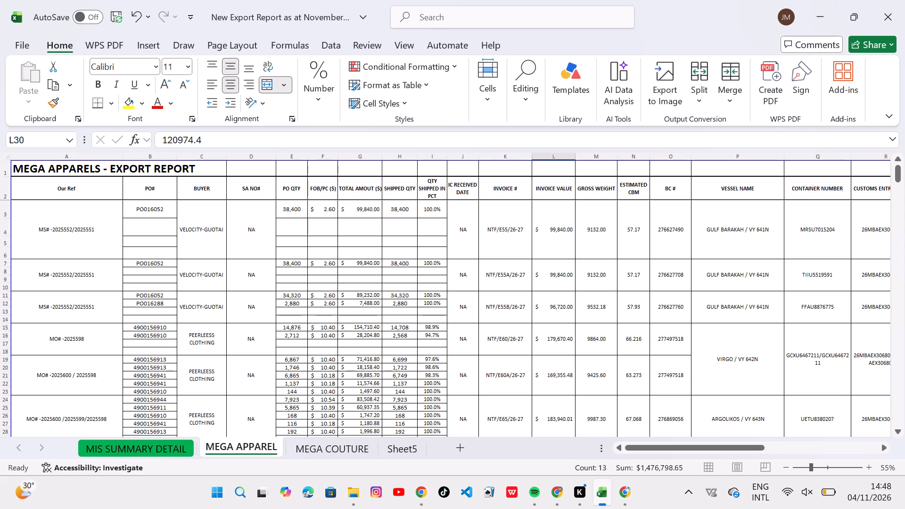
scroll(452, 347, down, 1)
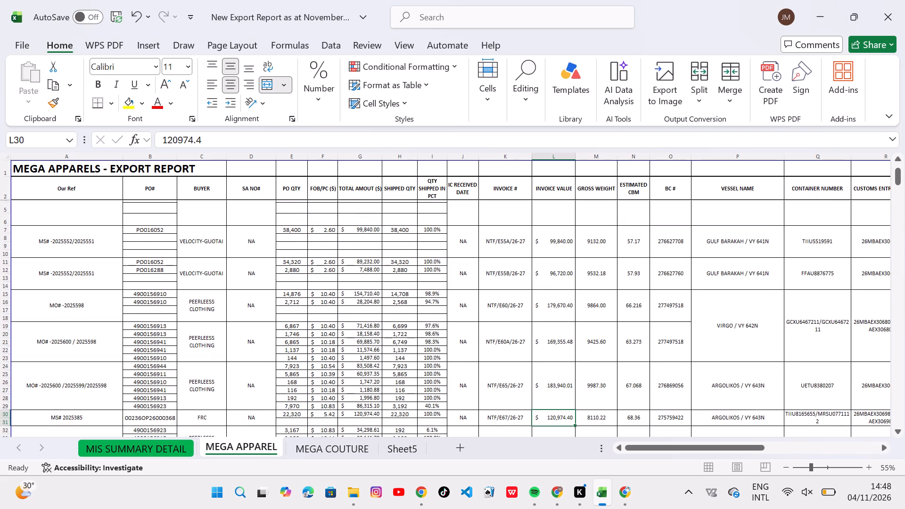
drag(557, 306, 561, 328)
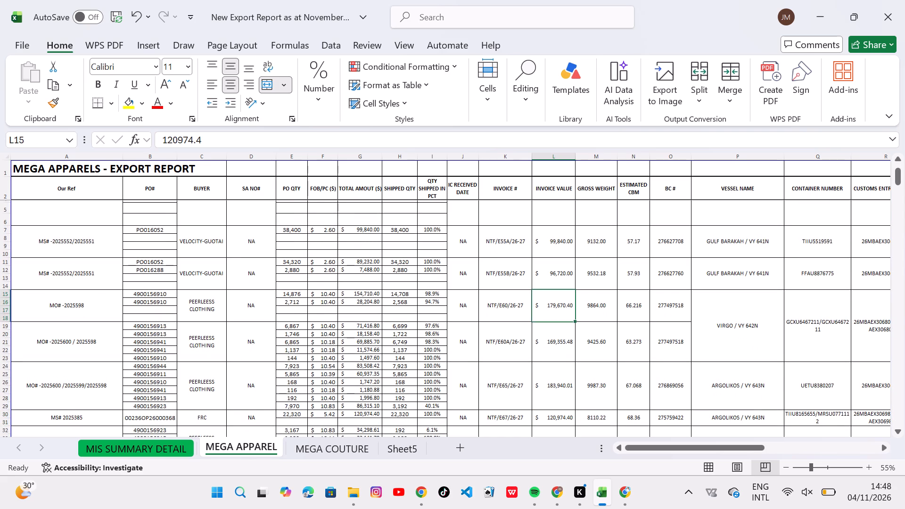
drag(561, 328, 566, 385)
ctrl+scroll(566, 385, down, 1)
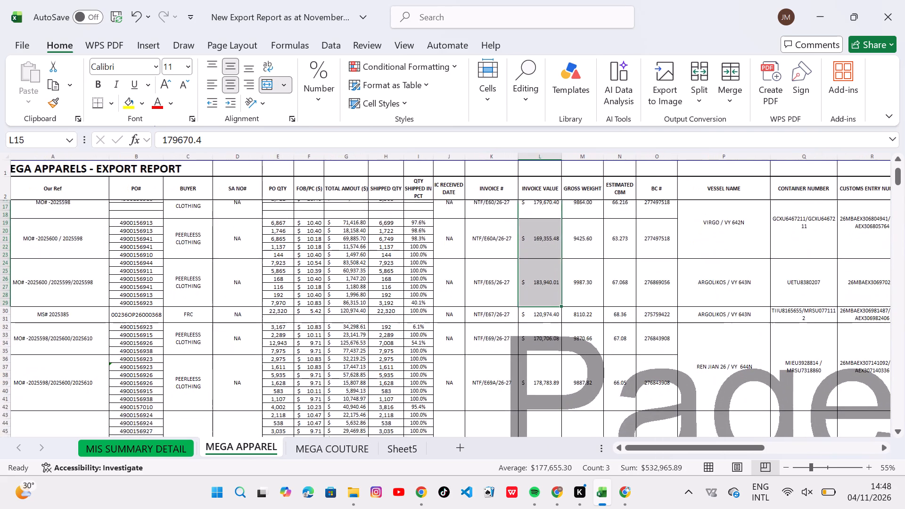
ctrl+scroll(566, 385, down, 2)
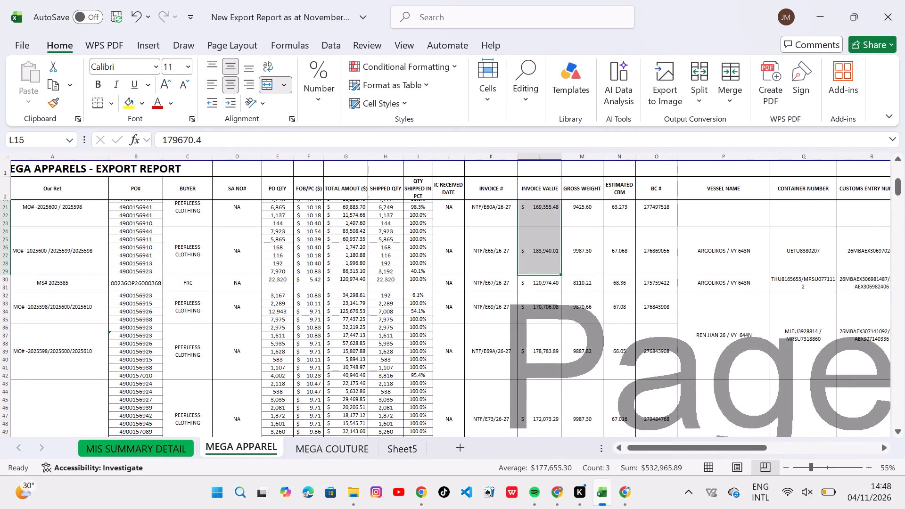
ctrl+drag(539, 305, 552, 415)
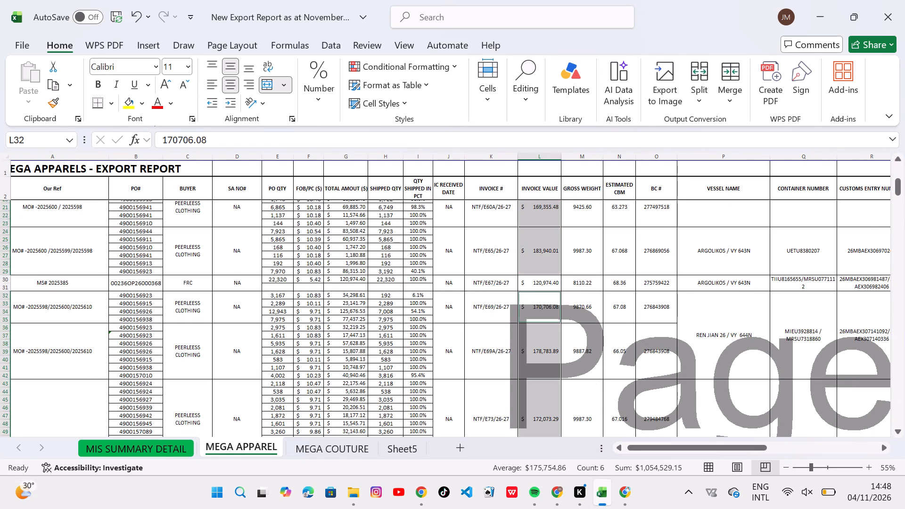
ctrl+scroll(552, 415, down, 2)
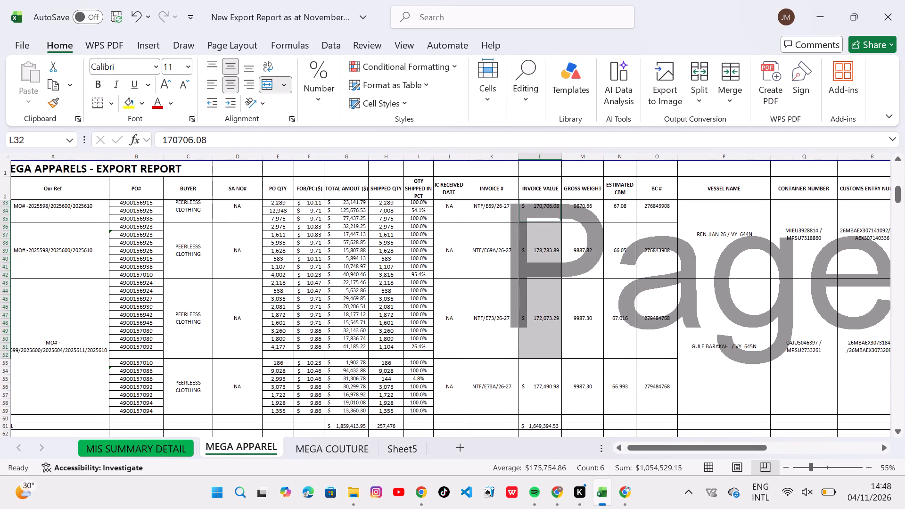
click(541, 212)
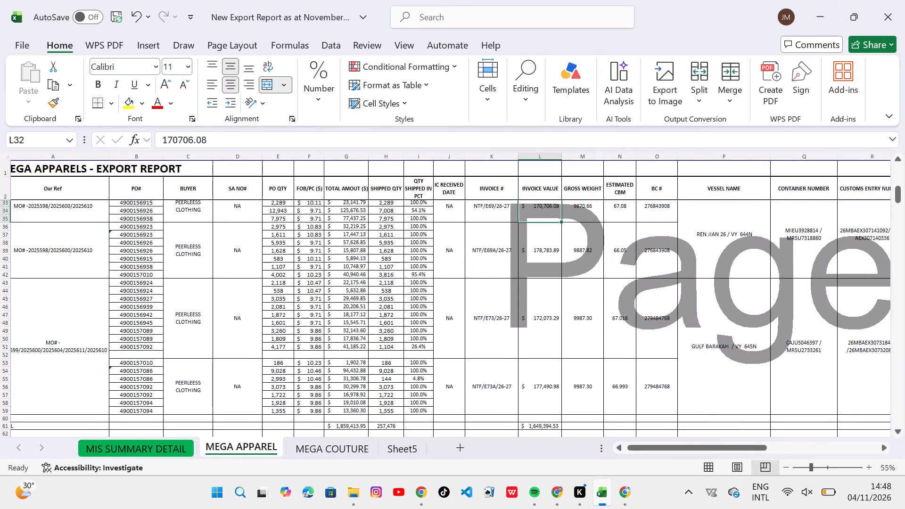
Select all Peerleess Clothing invoice values on Mega Apparel, in rows 15–29 and 32–59, together for summing, leaving out FRC's.
scroll(541, 212, up, 5)
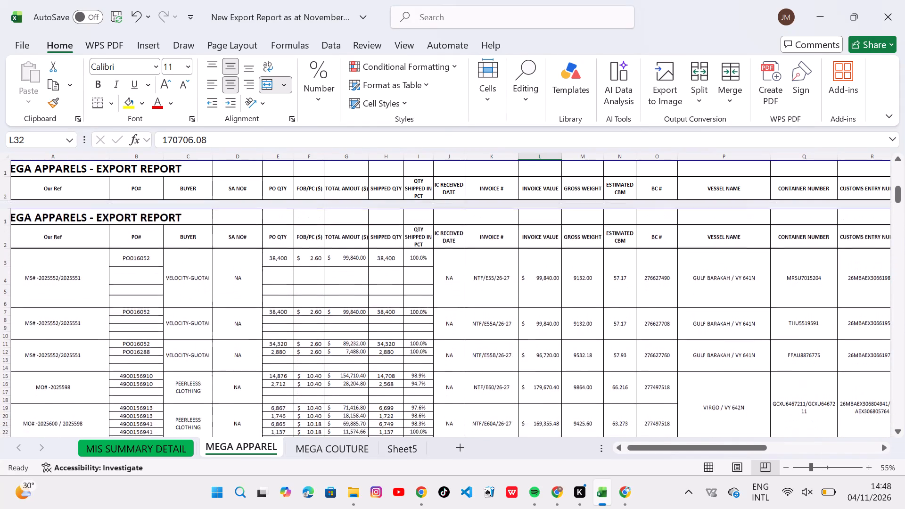
scroll(541, 212, down, 1)
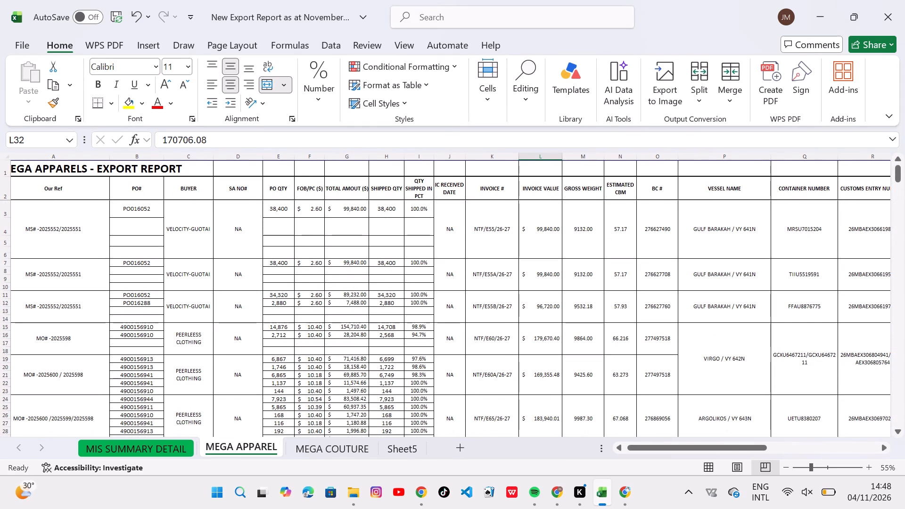
drag(543, 340, 543, 441)
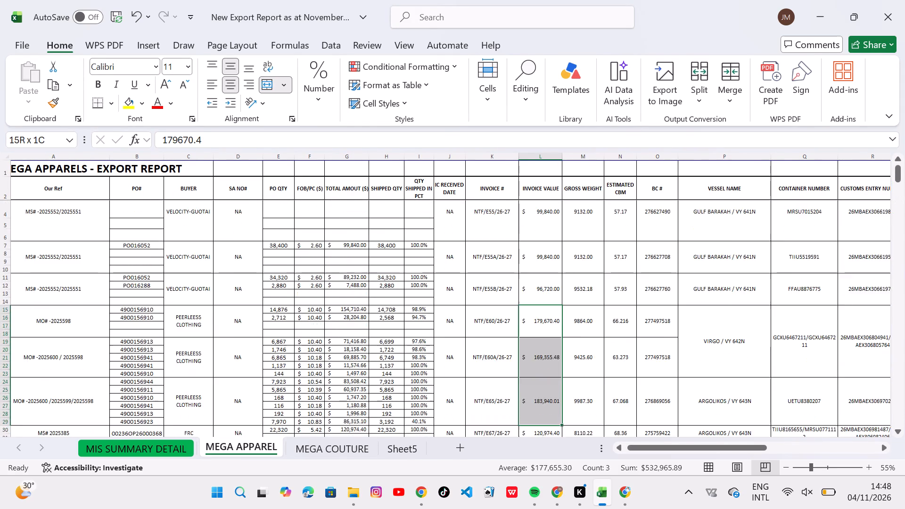
drag(543, 441, 541, 378)
ctrl+scroll(541, 378, down, 2)
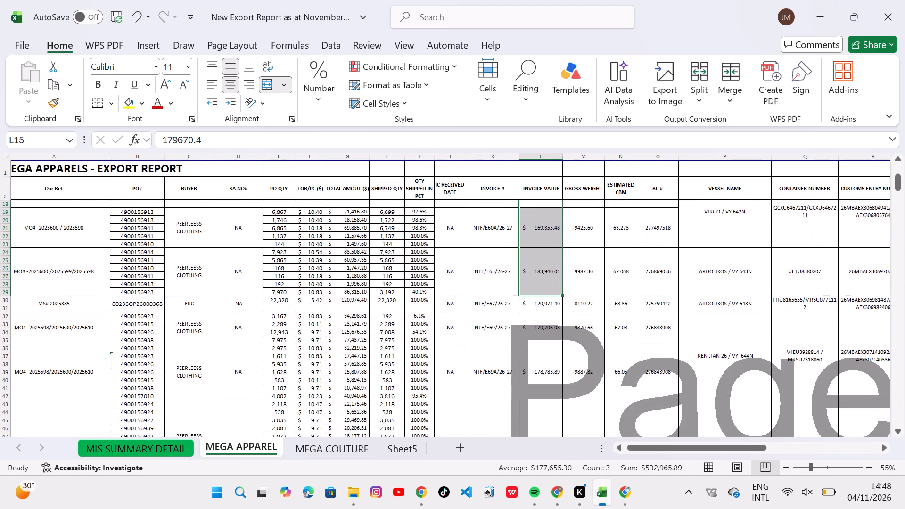
ctrl+scroll(541, 378, down, 2)
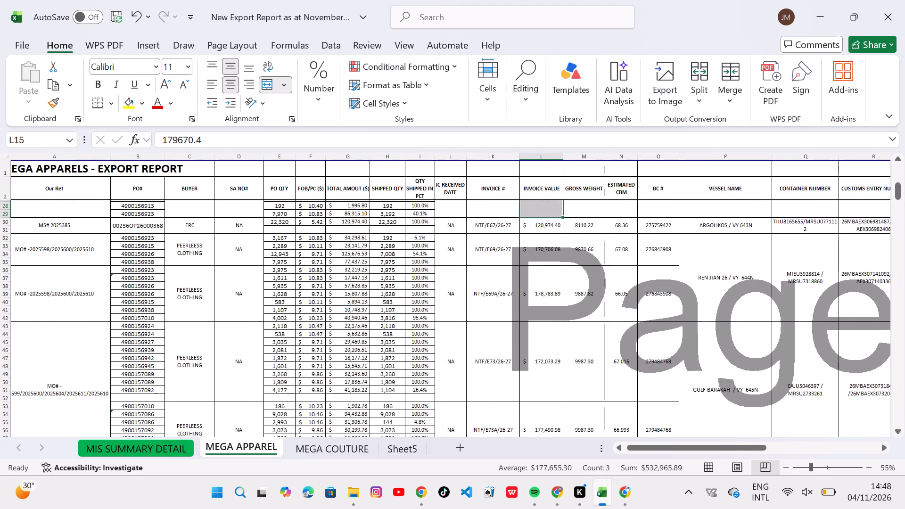
ctrl+drag(540, 255, 549, 425)
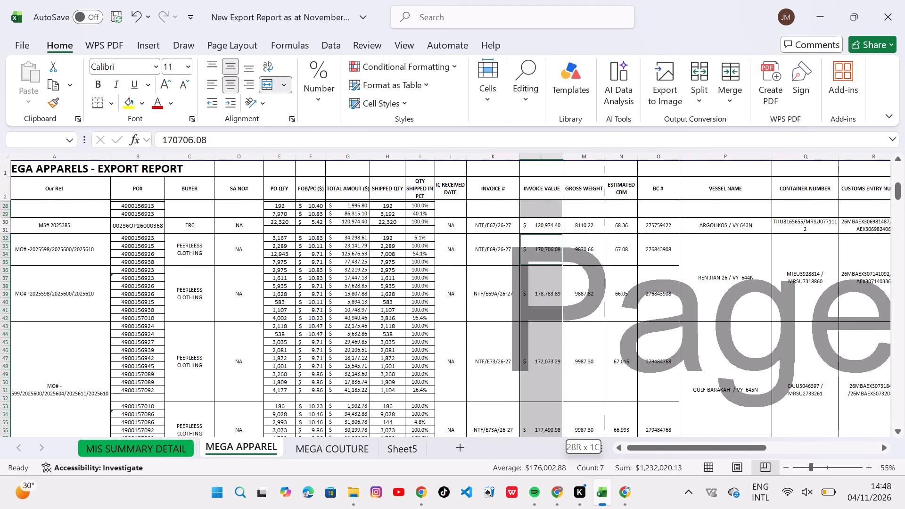
ctrl+drag(549, 425, 545, 394)
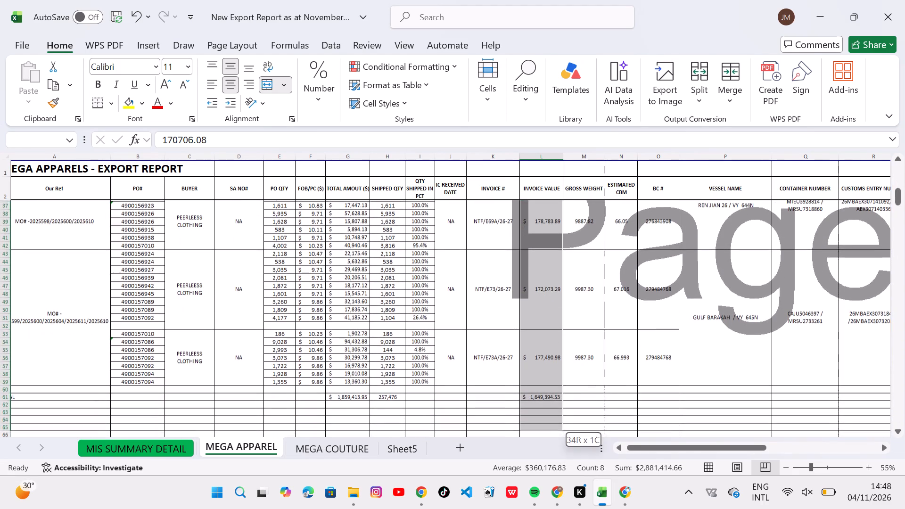
ctrl+drag(545, 394, 543, 374)
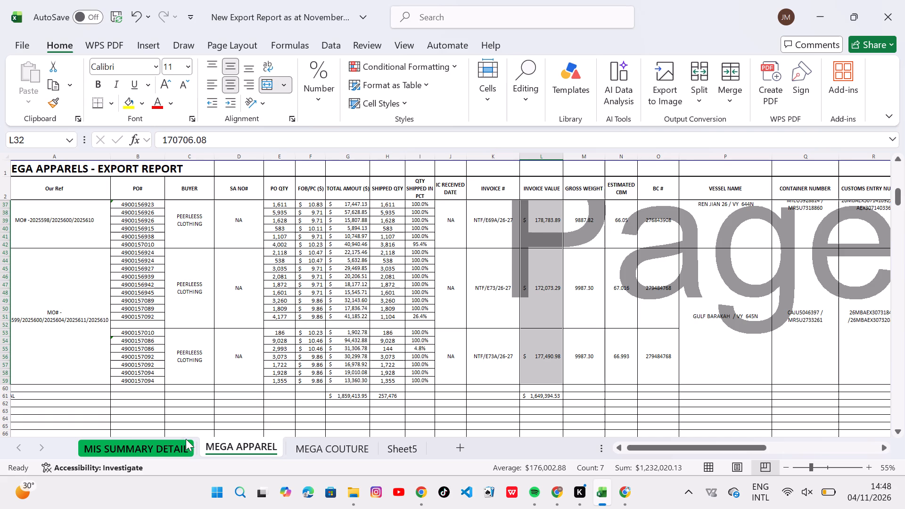
Set Peerleess Clothing's amount to 1232020.13 in the October Export Summary Customer-Wise table on MIS Summary Detail.
click(155, 448)
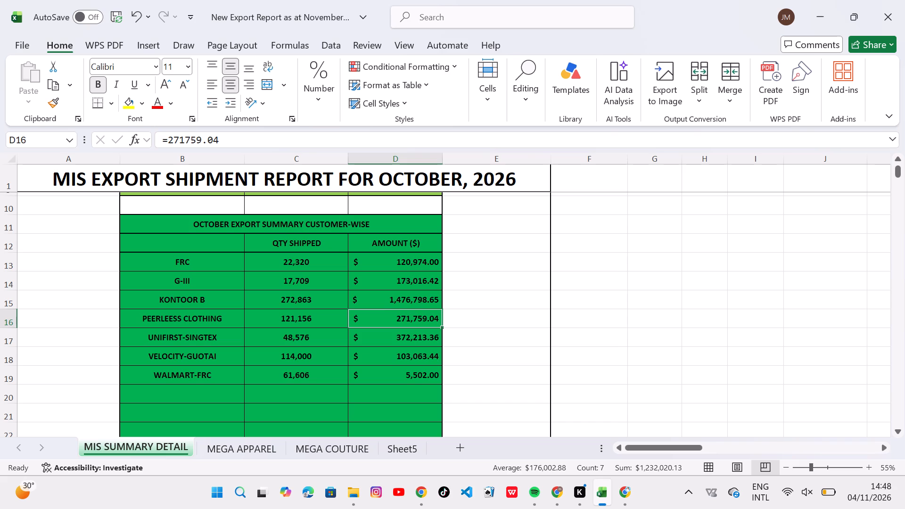
key(1)
text(232)
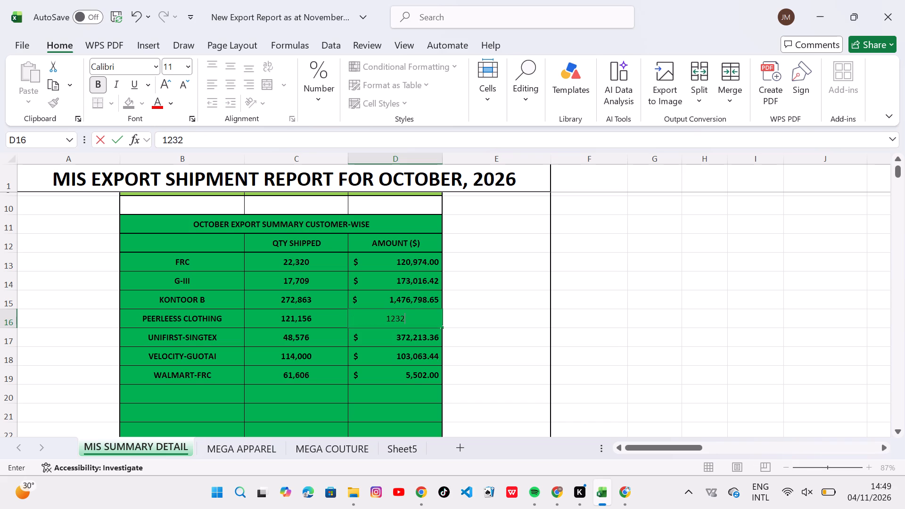
text(020)
text(.13)
key(Return)
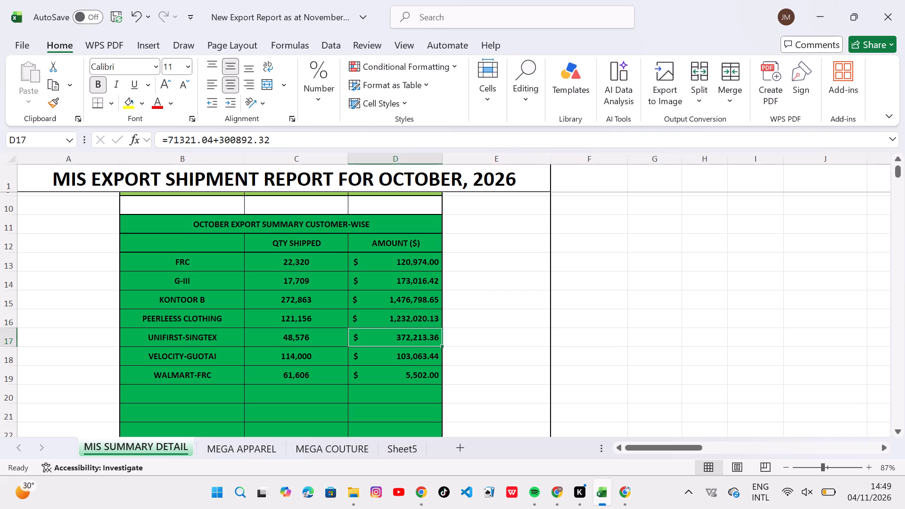
Select Unifirst-Singtex's invoice values on Mega Couture, in rows 10–16, together for summing, and check the remaining rows for more.
click(353, 445)
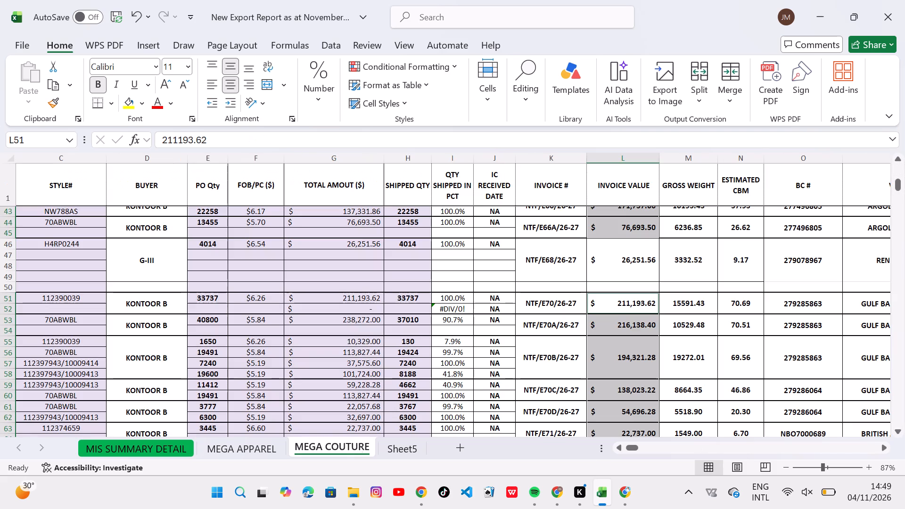
scroll(392, 322, up, 2)
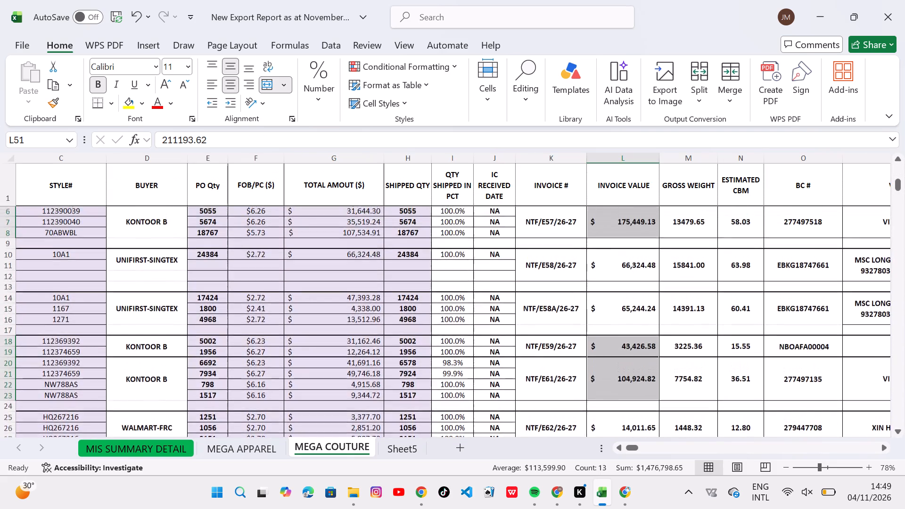
scroll(392, 322, up, 4)
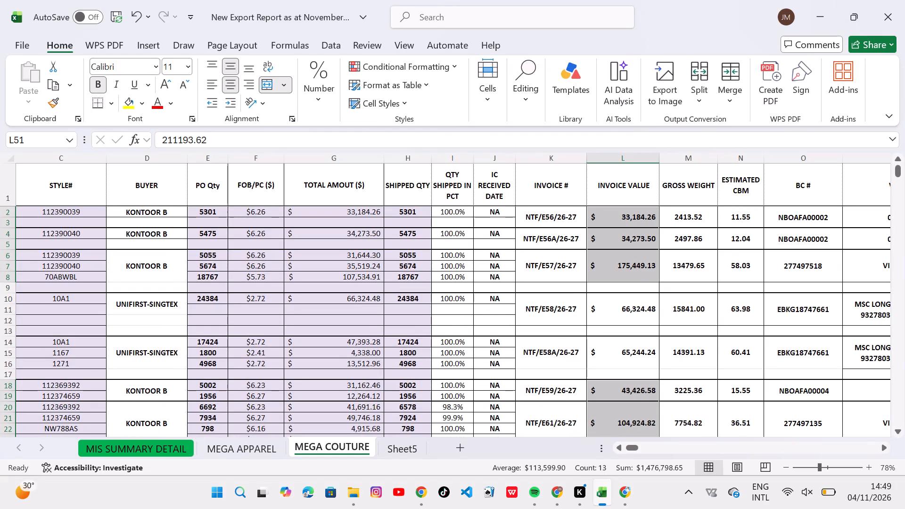
click(614, 310)
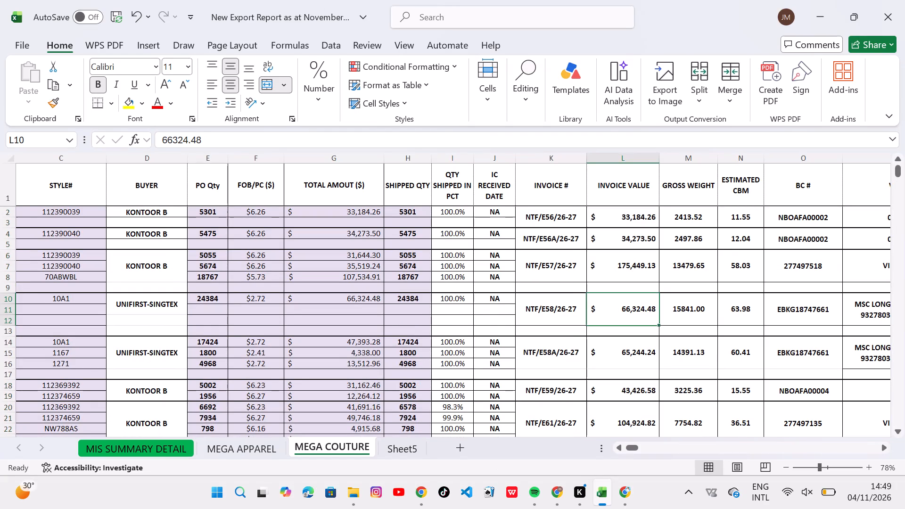
click(614, 310)
drag(614, 310, 621, 360)
ctrl+scroll(621, 360, down, 1)
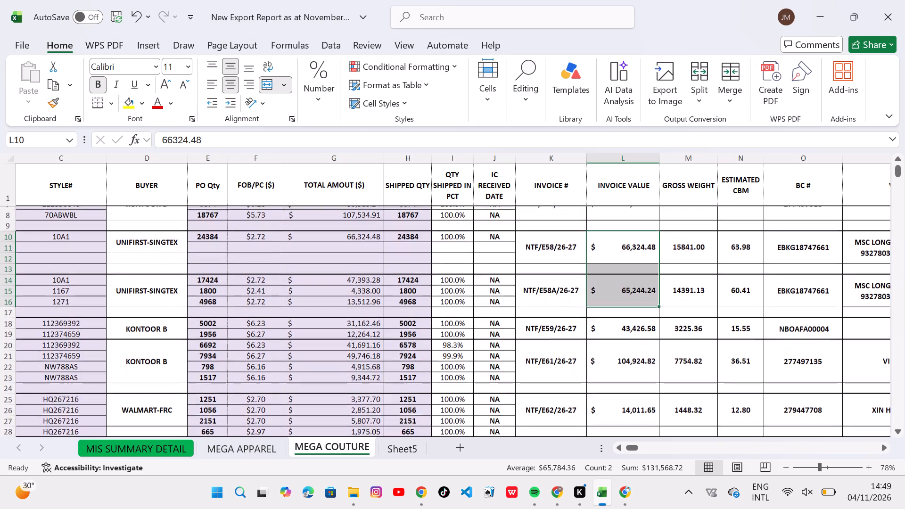
ctrl+scroll(621, 360, down, 3)
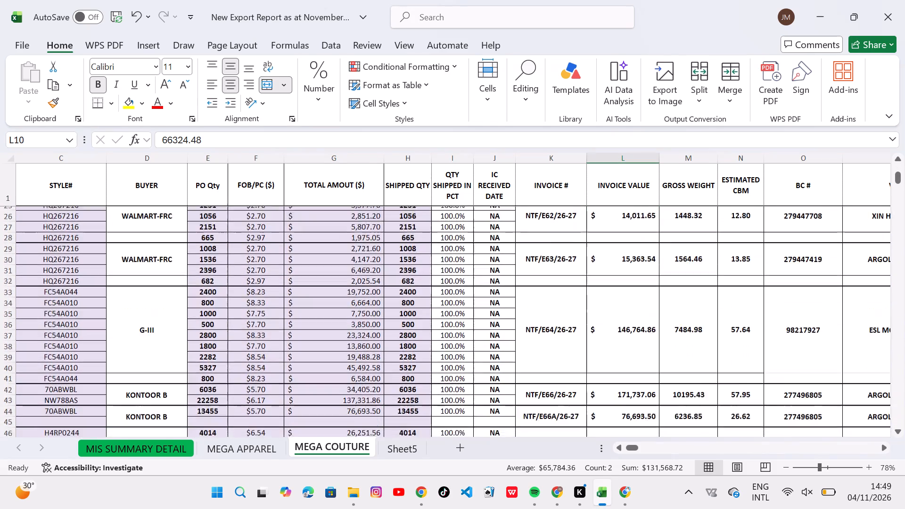
ctrl+scroll(621, 360, down, 6)
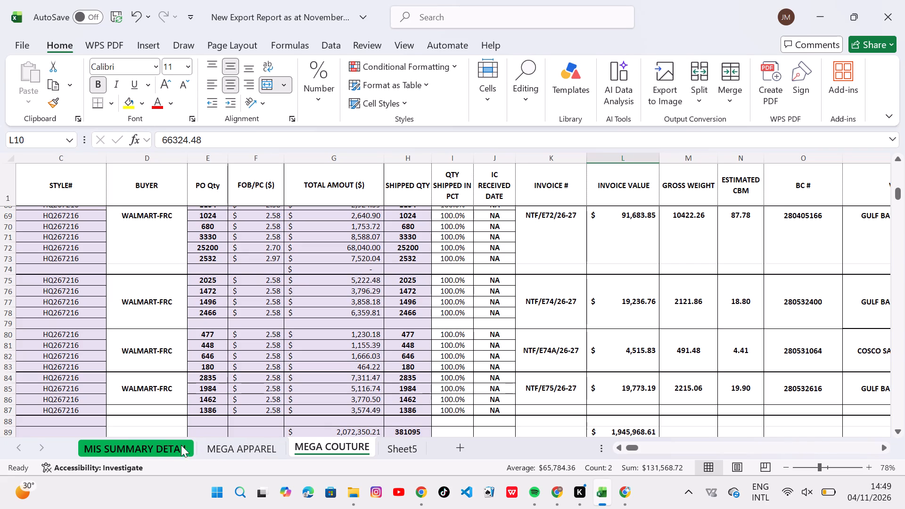
Set Unifirst-Singtex's amount to 131568.72 in the October Export Summary Customer-Wise table on MIS Summary Detail.
click(162, 444)
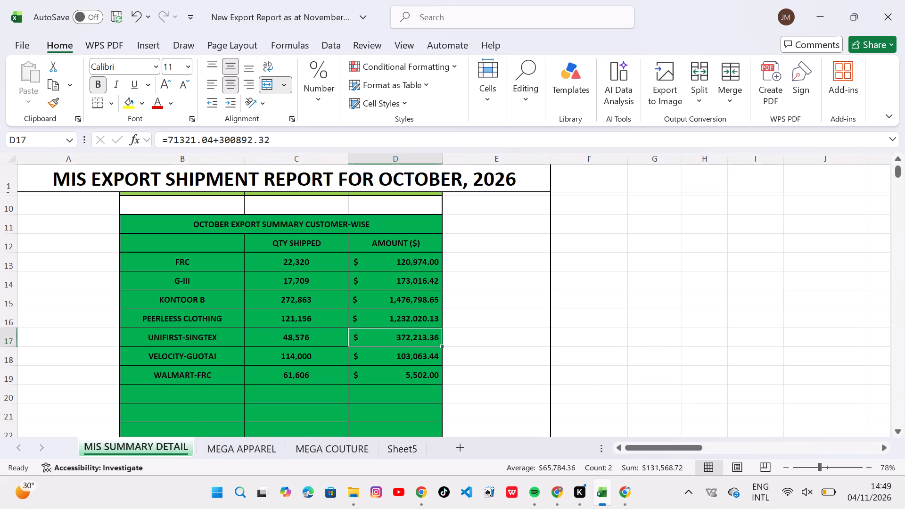
text(131)
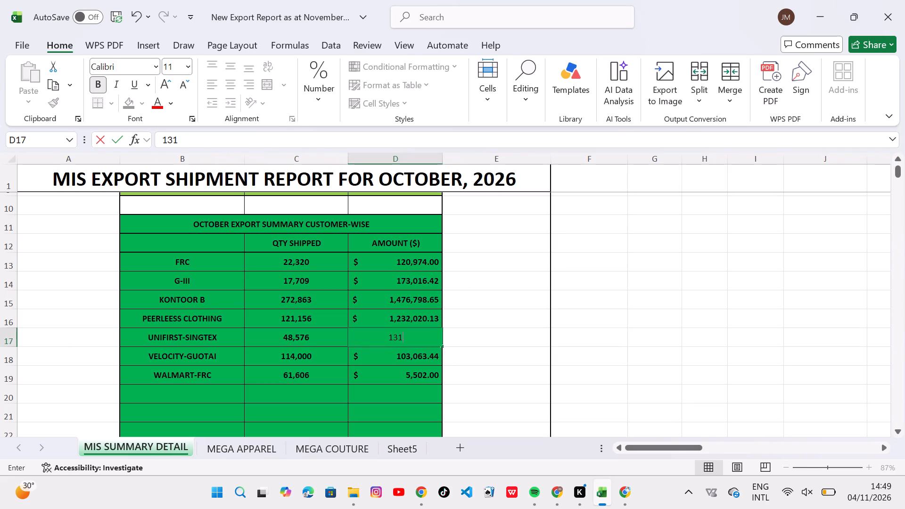
key(5)
key(7)
key(BackSpace)
text(68.72)
key(Return)
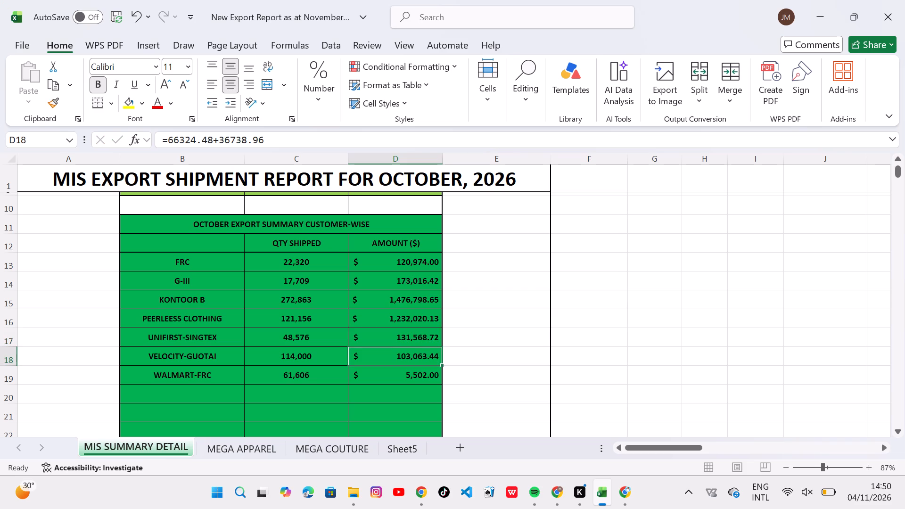
Select Velocity-Guotai's three invoice values on Mega Apparel, in rows 3–14, together for summing.
click(331, 451)
click(249, 448)
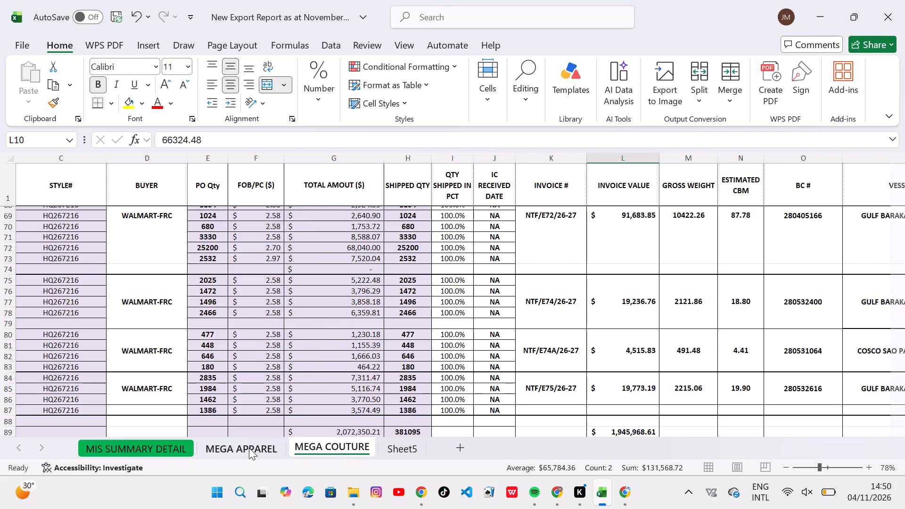
scroll(504, 314, up, 3)
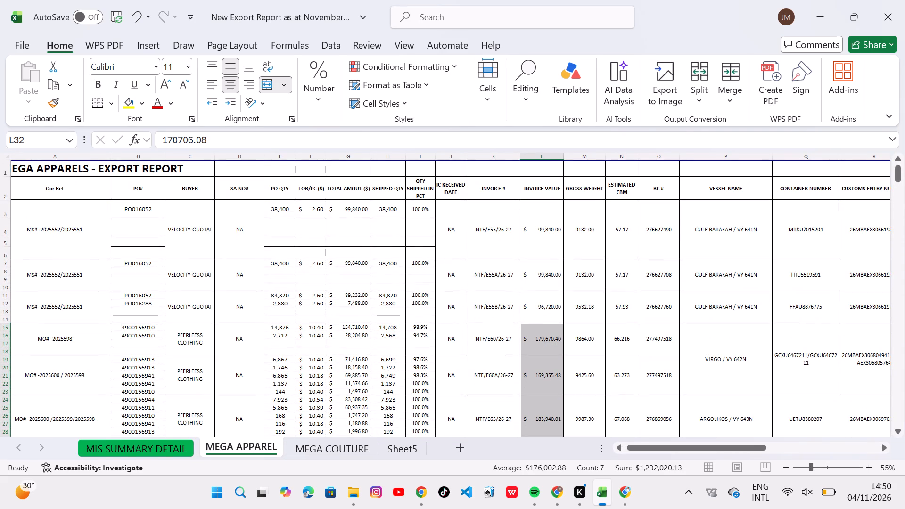
click(540, 229)
drag(540, 229, 541, 298)
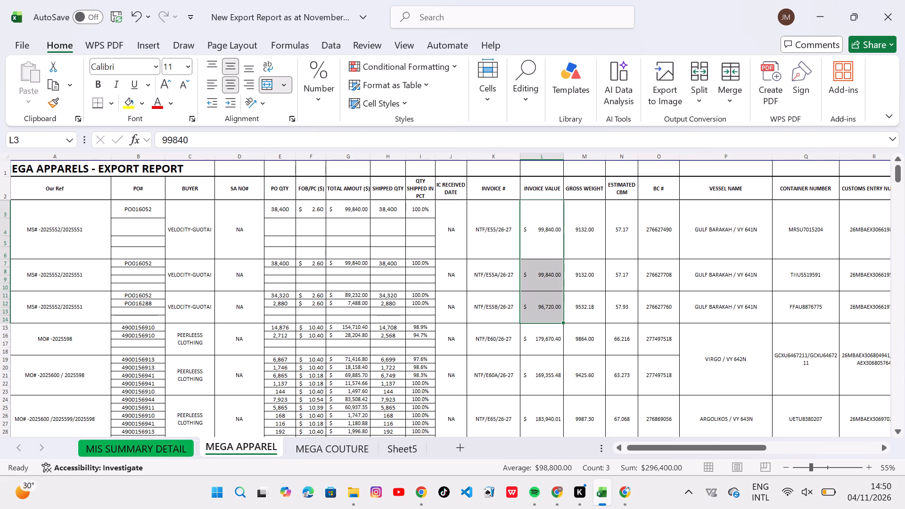
Set Velocity-Guotai's amount to 296400 in the October Export Summary Customer-Wise table on MIS Summary Detail.
click(104, 445)
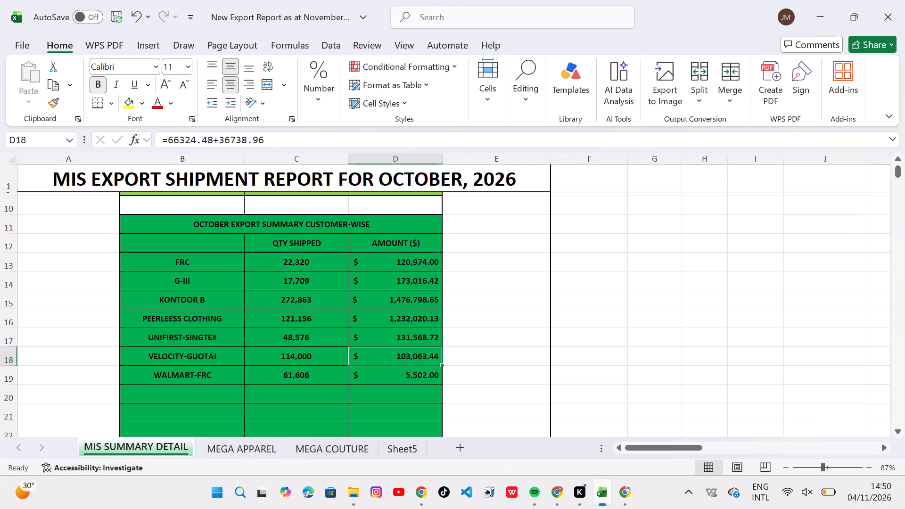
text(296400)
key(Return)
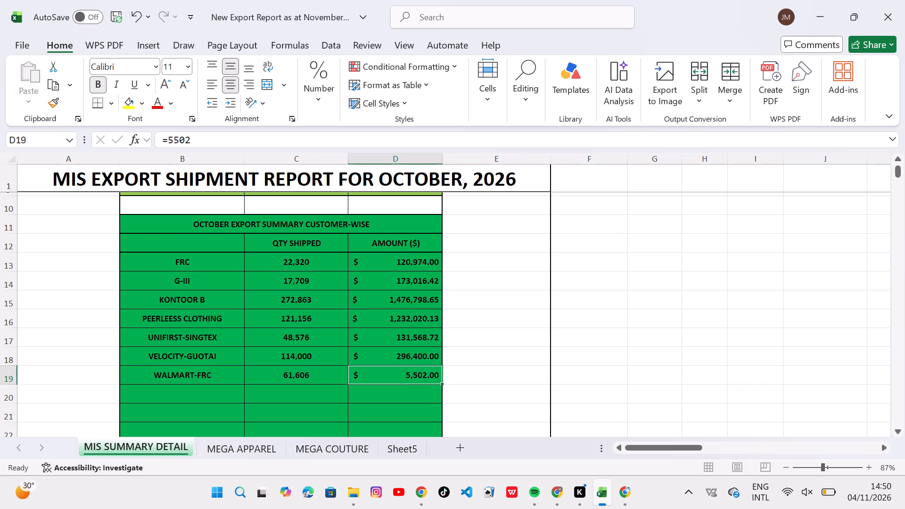
Select Walmart-FRC's invoice values for NTF/E62/26-27 and NTF/E63/26-27 on Mega Couture, in rows 25–31, together for summing.
click(264, 452)
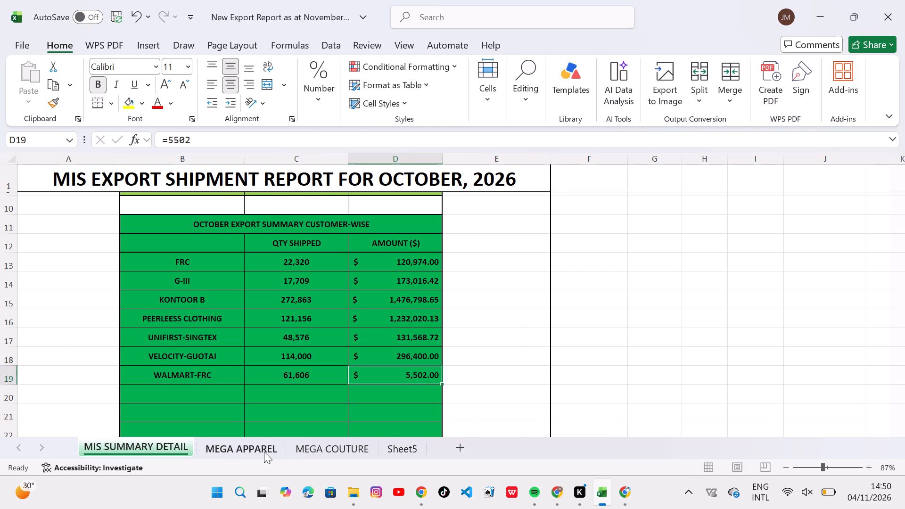
scroll(271, 357, down, 4)
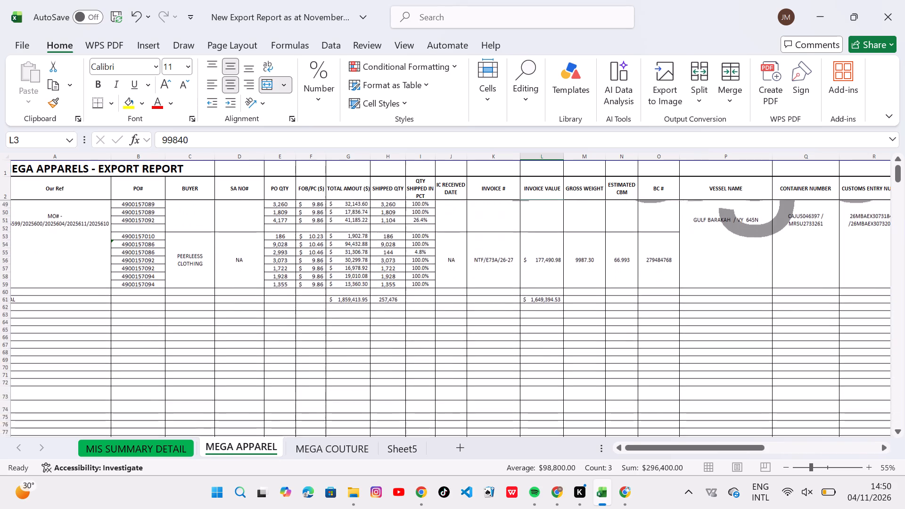
scroll(271, 357, up, 1)
click(329, 451)
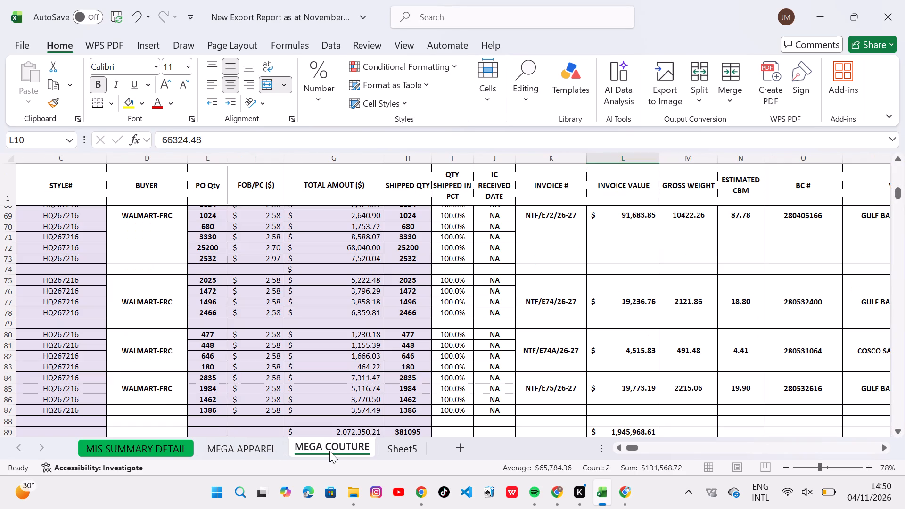
scroll(491, 334, up, 2)
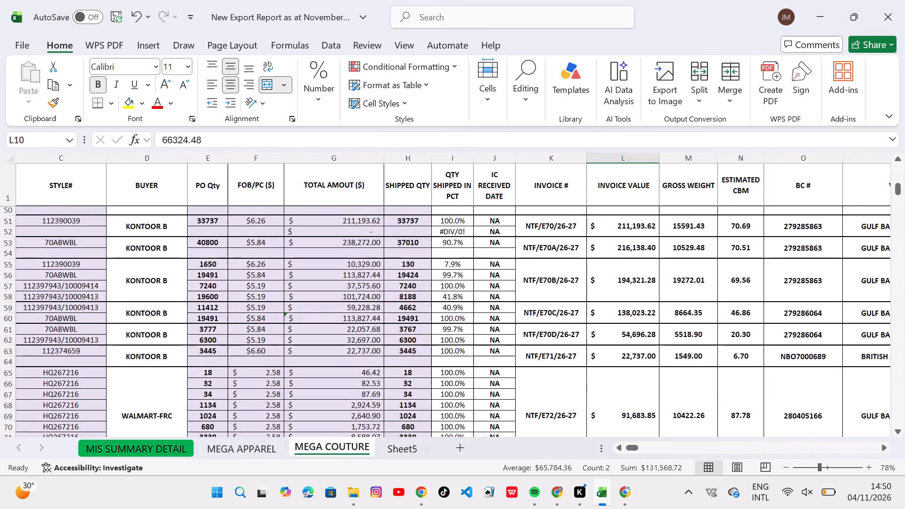
scroll(491, 334, up, 6)
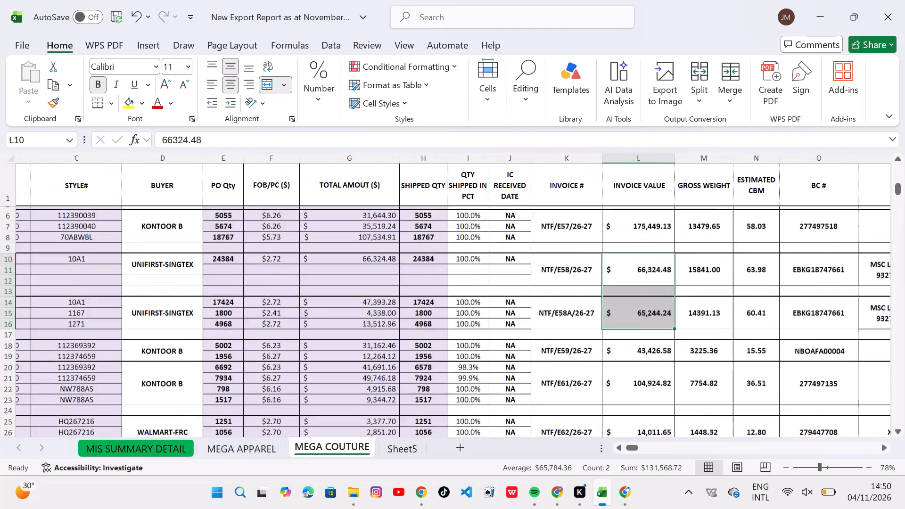
scroll(491, 334, up, 2)
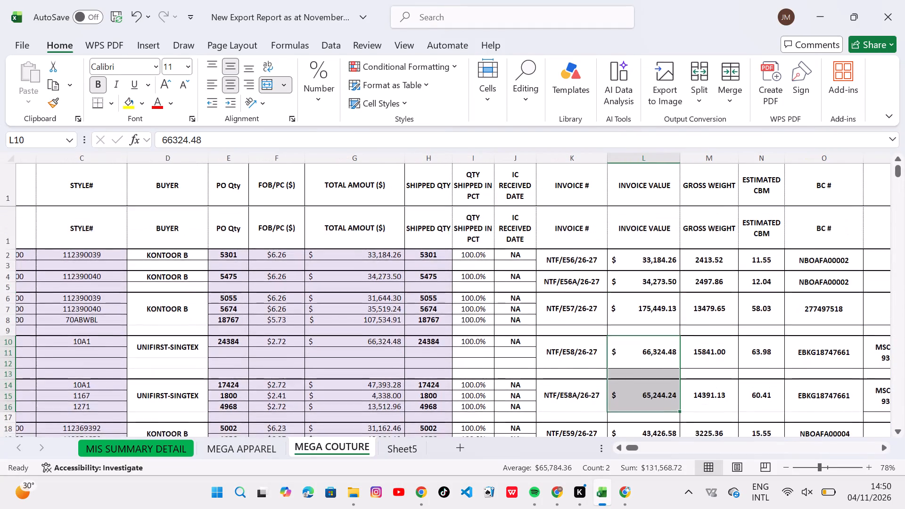
scroll(491, 334, down, 2)
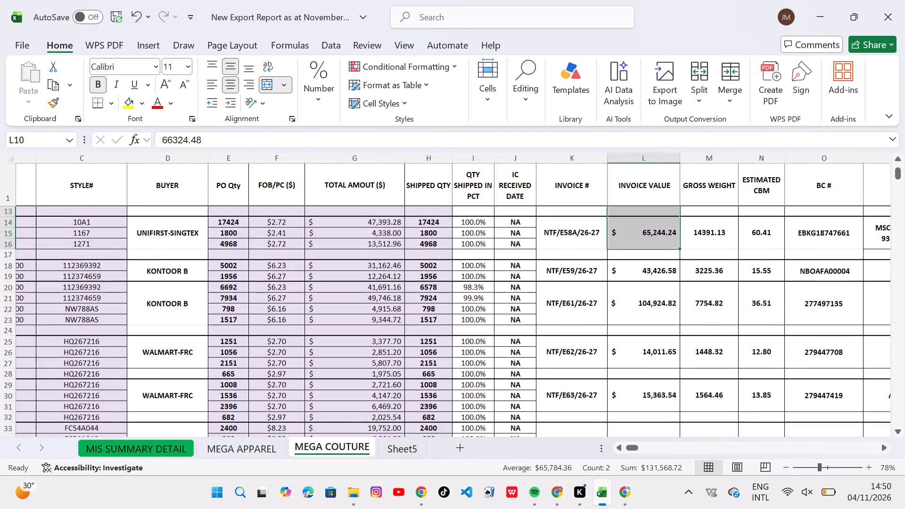
scroll(491, 334, down, 2)
scroll(491, 334, left, 1)
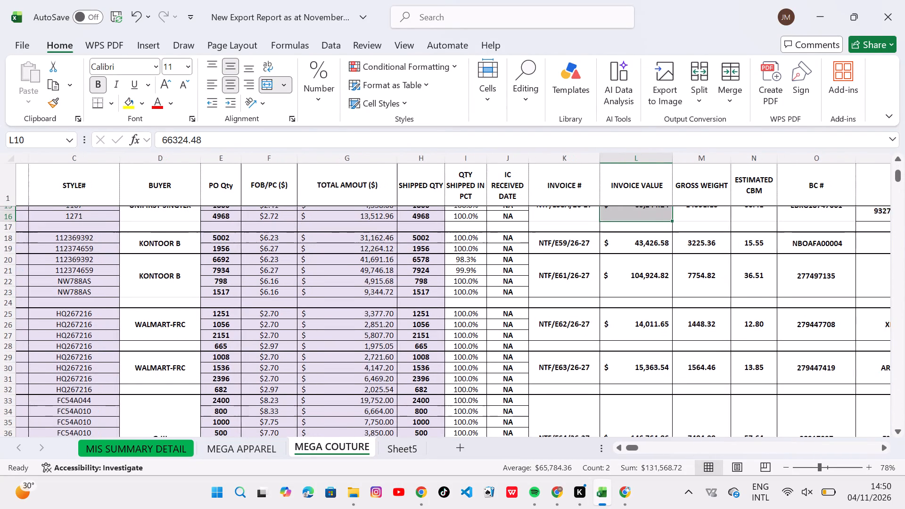
scroll(491, 334, left, 1)
drag(625, 323, 619, 368)
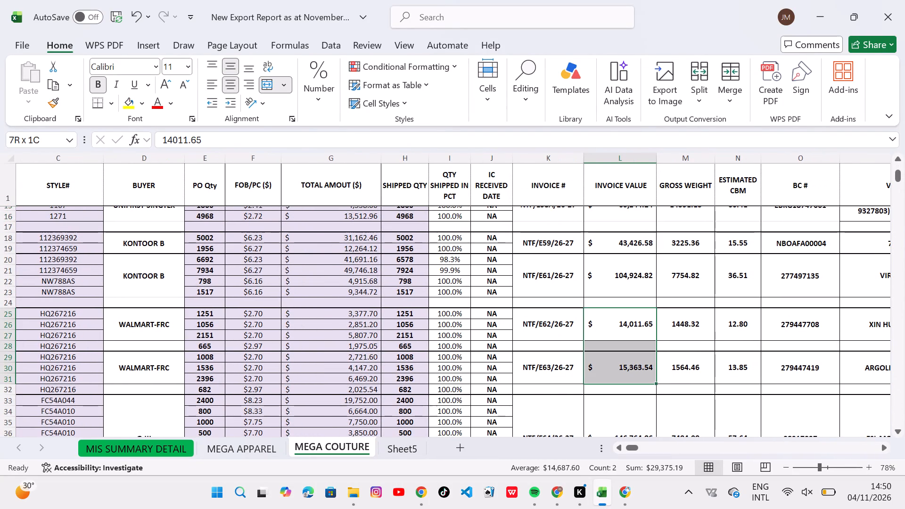
drag(619, 368, 620, 367)
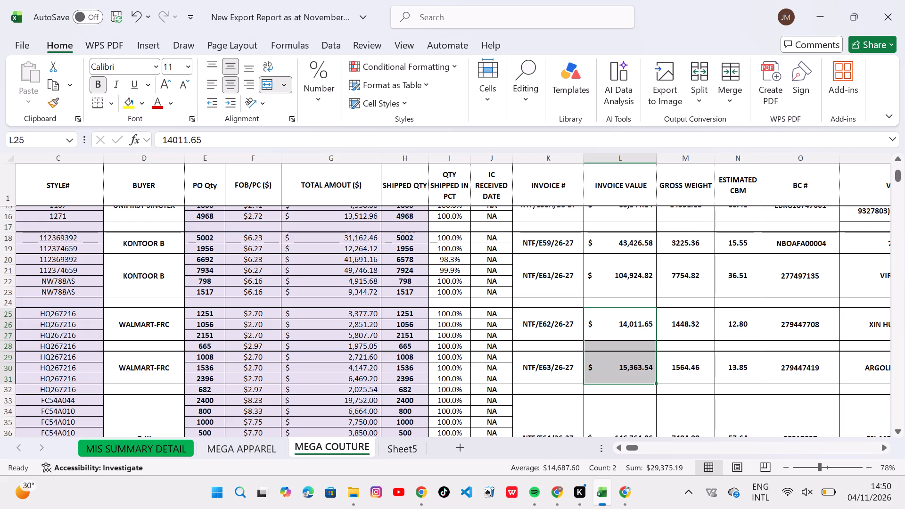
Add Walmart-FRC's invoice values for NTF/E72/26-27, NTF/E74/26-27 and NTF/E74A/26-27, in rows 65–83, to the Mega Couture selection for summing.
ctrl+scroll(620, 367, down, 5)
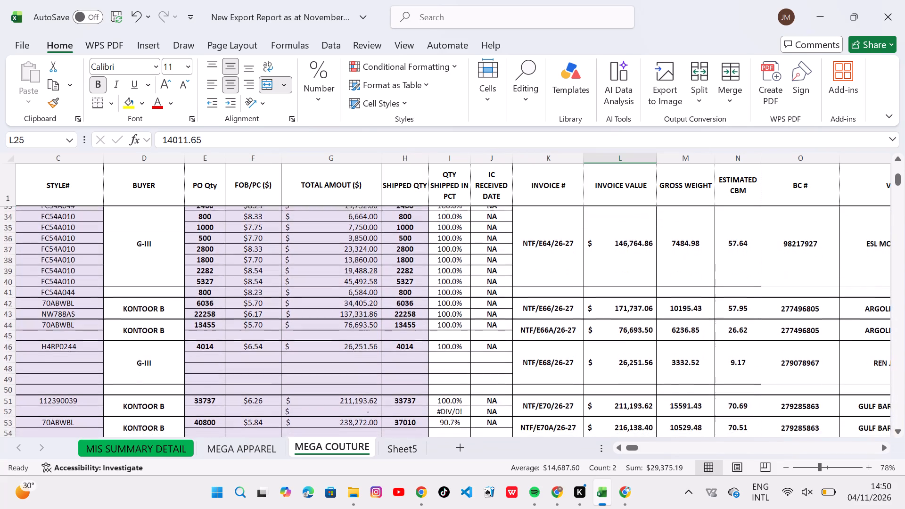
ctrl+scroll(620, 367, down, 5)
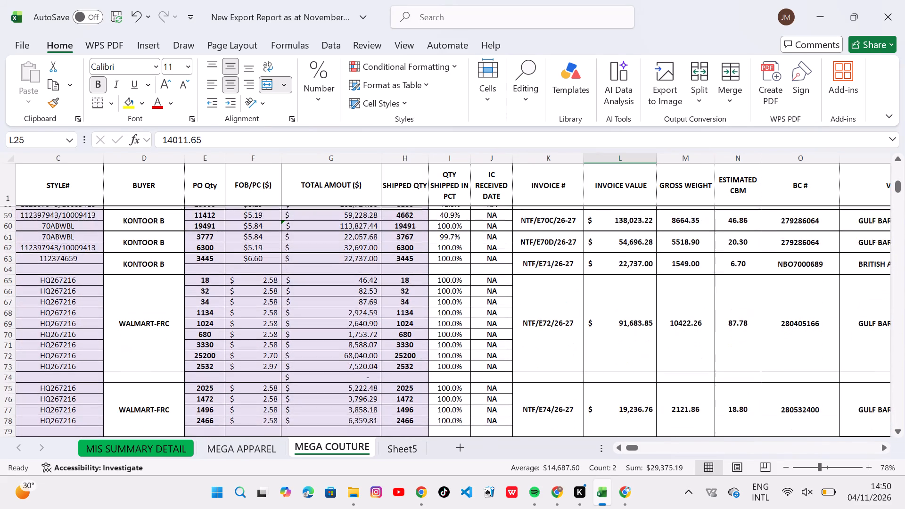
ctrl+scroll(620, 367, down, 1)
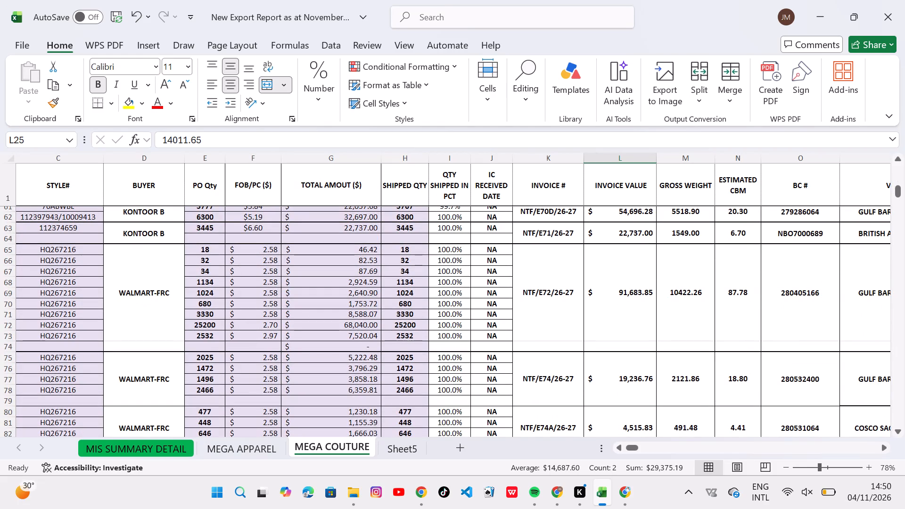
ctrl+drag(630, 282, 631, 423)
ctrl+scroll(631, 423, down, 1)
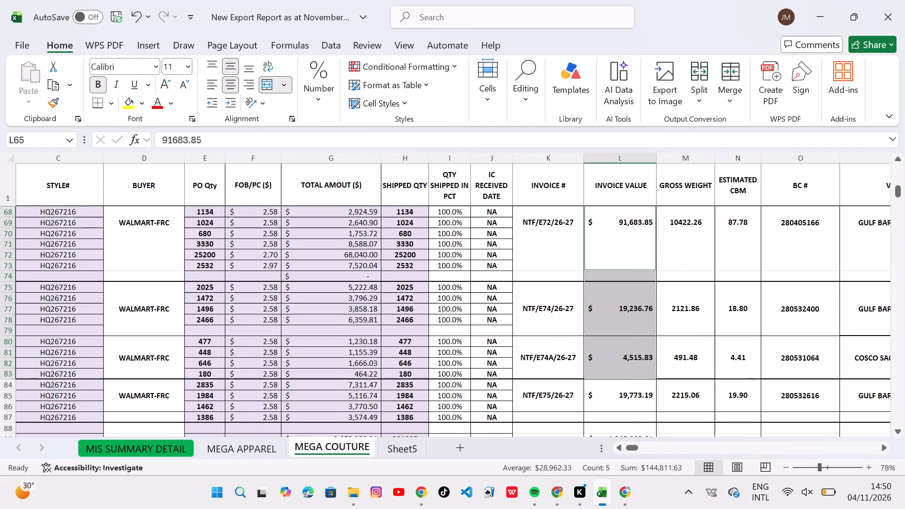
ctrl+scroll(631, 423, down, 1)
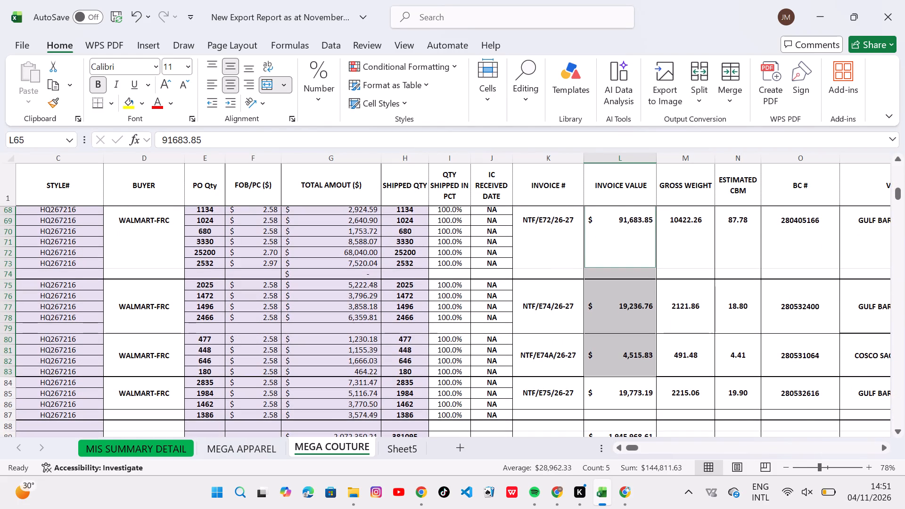
Select all Walmart-FRC invoice values on Mega Couture together for summing: NTF/E62 and NTF/E63 in rows 25–31, and NTF/E72 through NTF/E75 in rows 65–87.
ctrl+scroll(654, 373, up, 5)
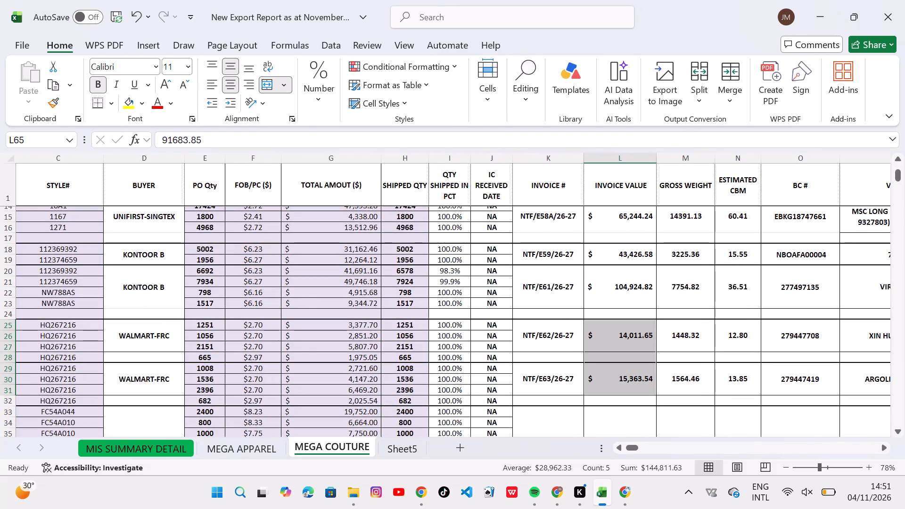
click(614, 340)
drag(614, 340, 619, 384)
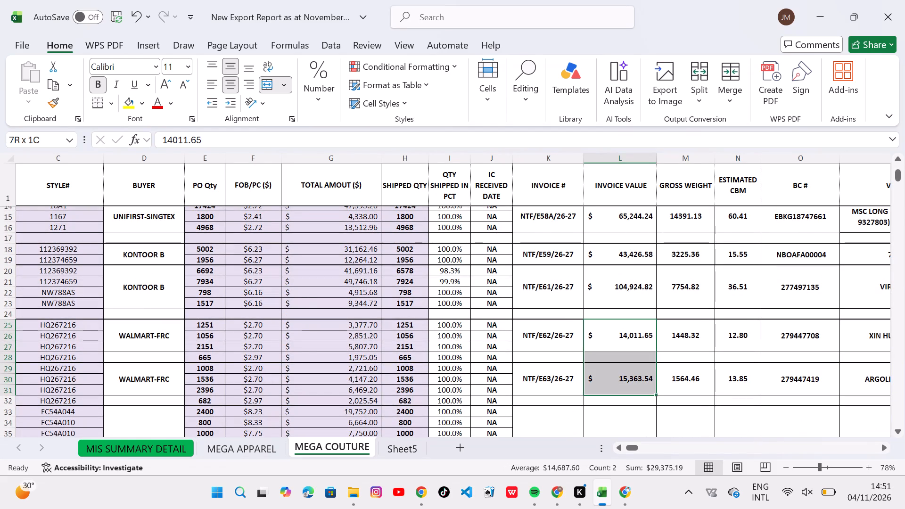
drag(619, 384, 618, 395)
ctrl+scroll(618, 395, down, 3)
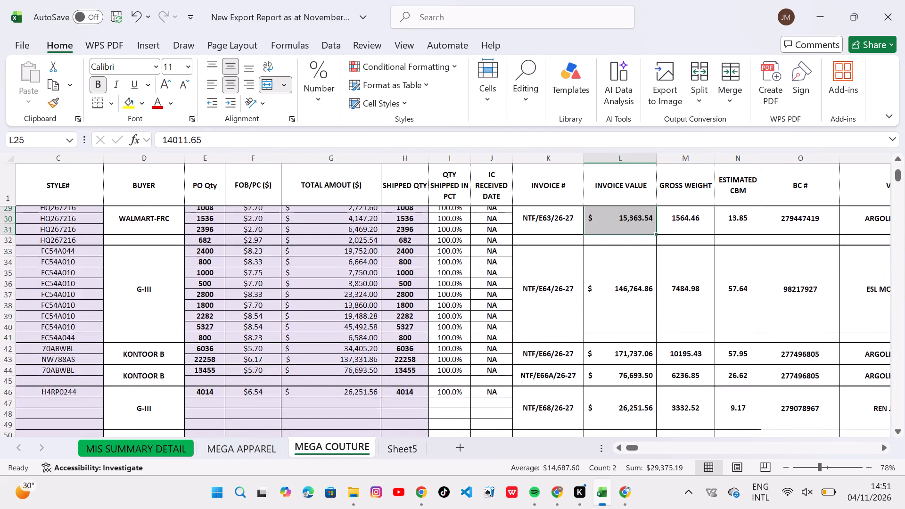
ctrl+scroll(618, 395, down, 6)
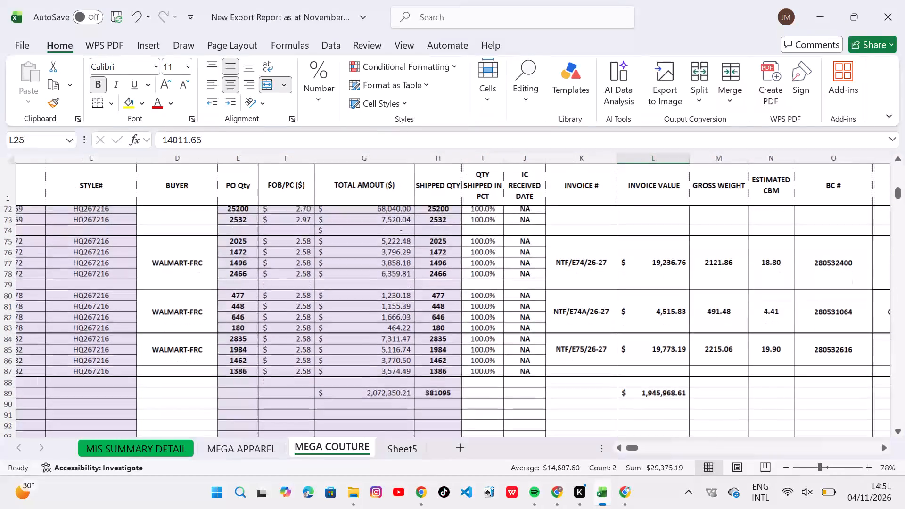
ctrl+scroll(618, 395, down, 1)
ctrl+scroll(618, 395, up, 1)
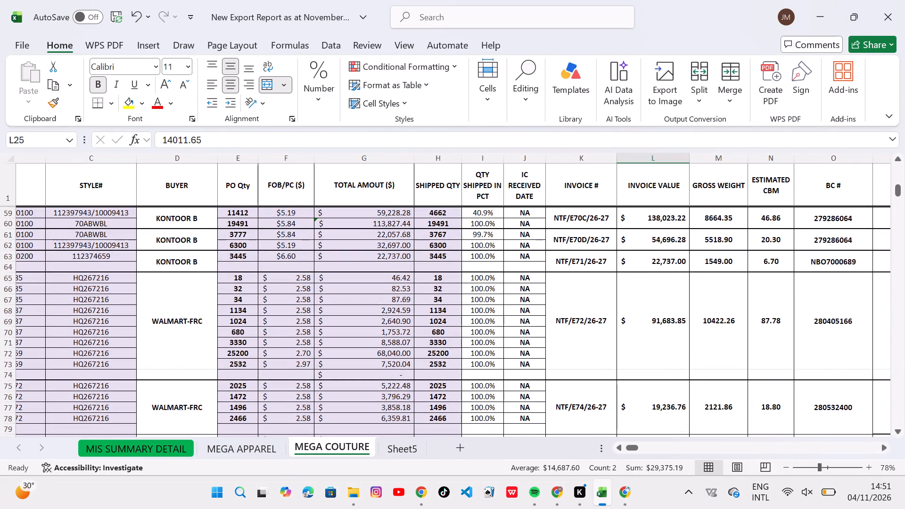
ctrl+drag(652, 345, 656, 443)
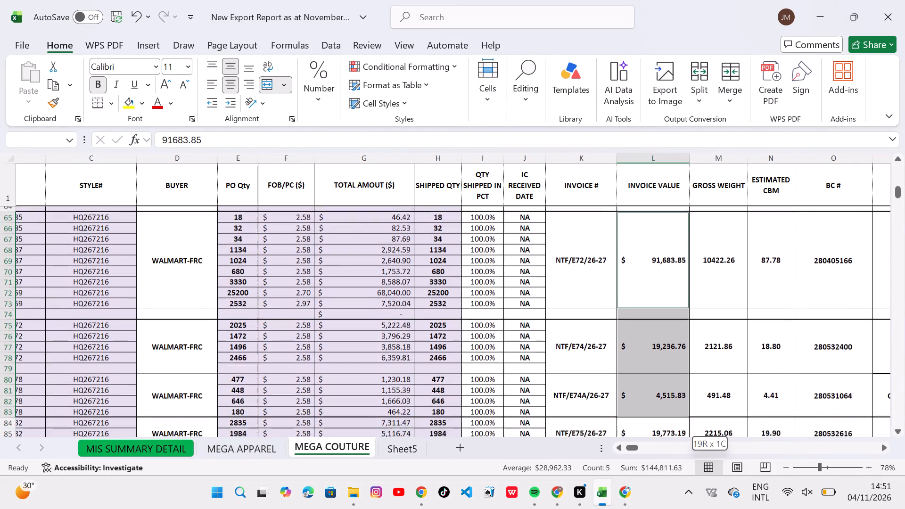
ctrl+drag(656, 443, 651, 402)
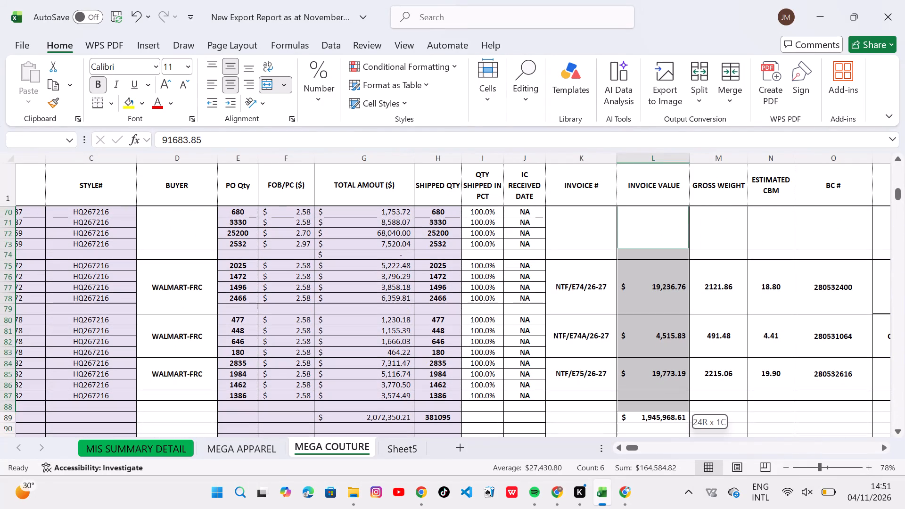
ctrl+drag(651, 402, 650, 395)
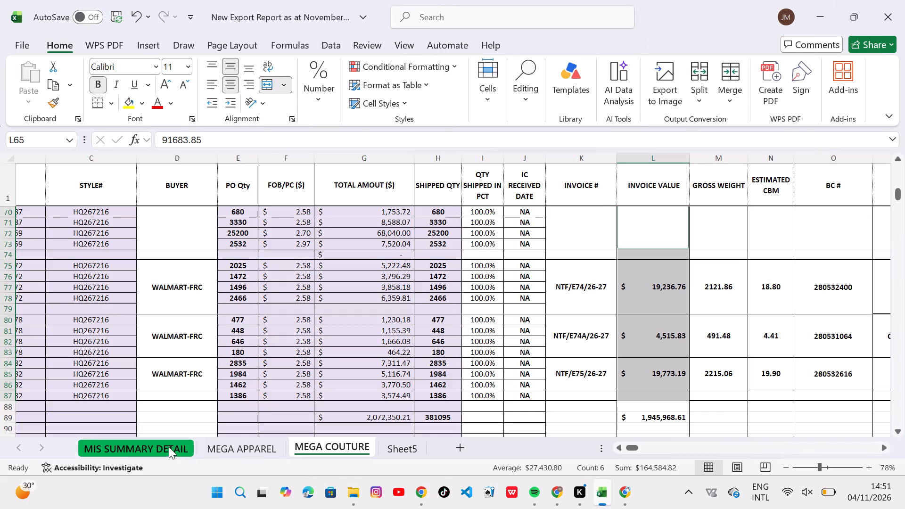
Review which buyers' invoice values are included in the selection between rows 25 and 87 on Mega Couture.
scroll(490, 353, up, 3)
scroll(490, 353, down, 1)
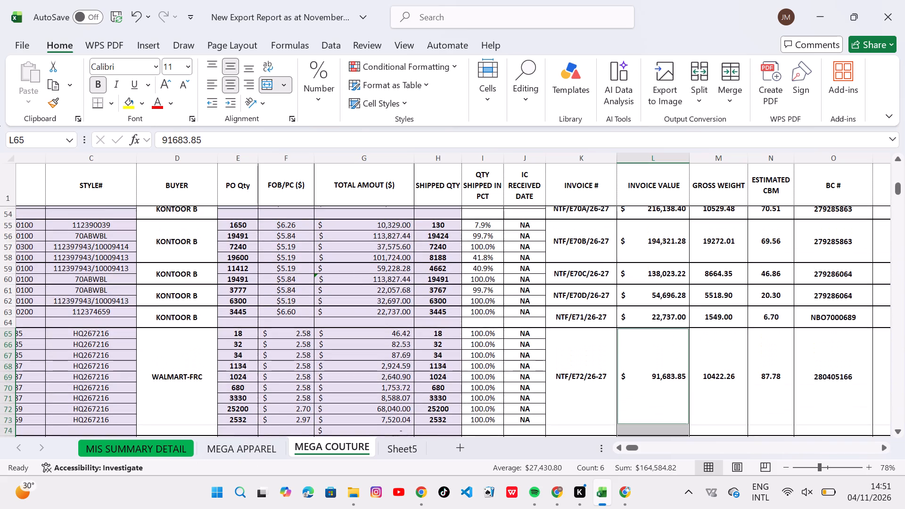
scroll(490, 353, down, 1)
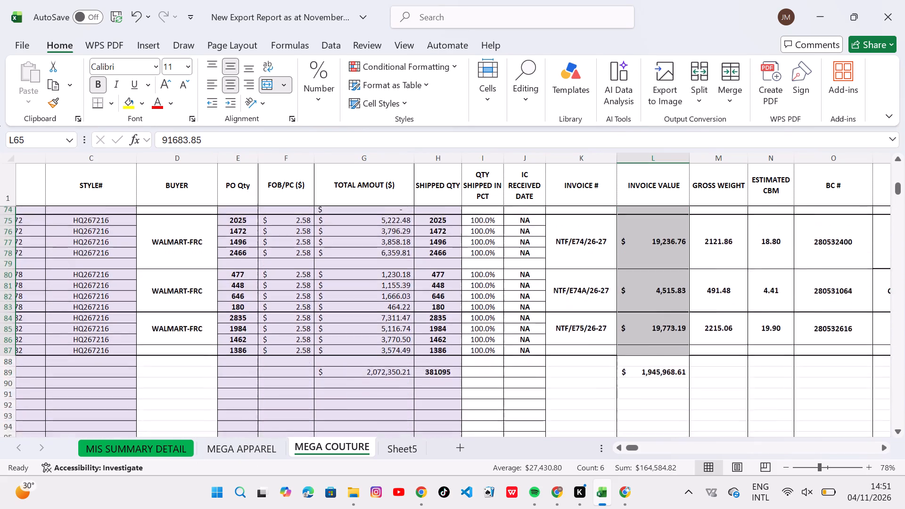
scroll(490, 353, up, 3)
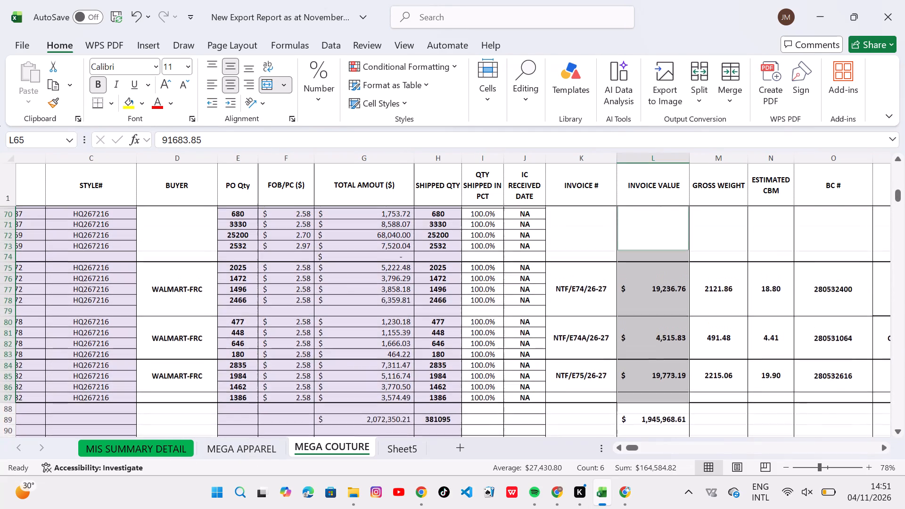
scroll(490, 353, up, 1)
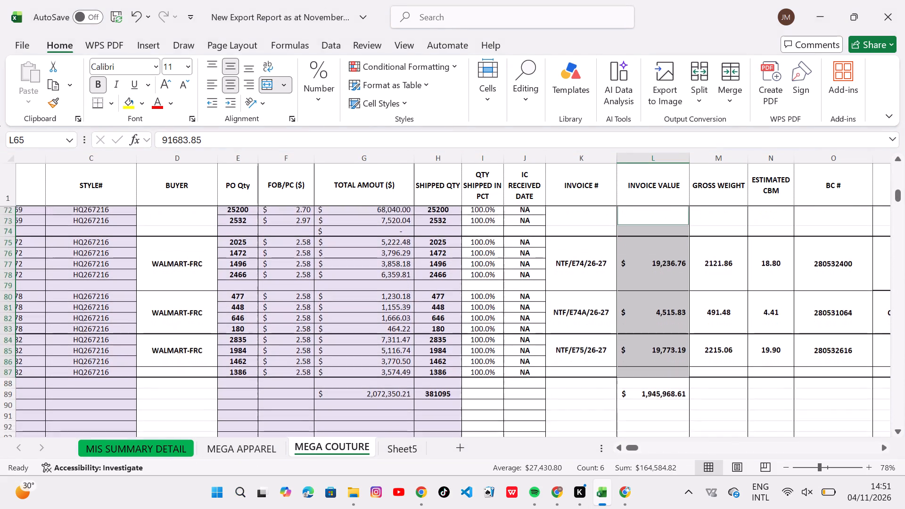
scroll(490, 353, up, 1)
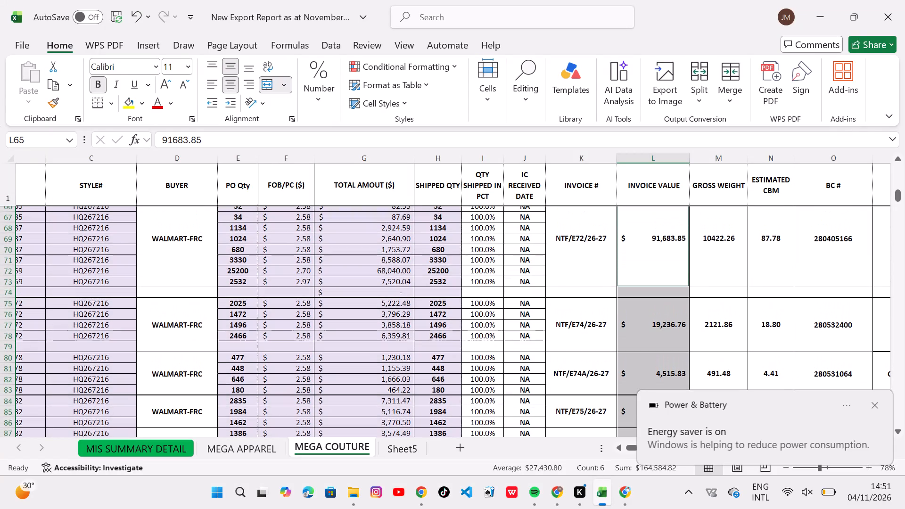
scroll(490, 353, up, 2)
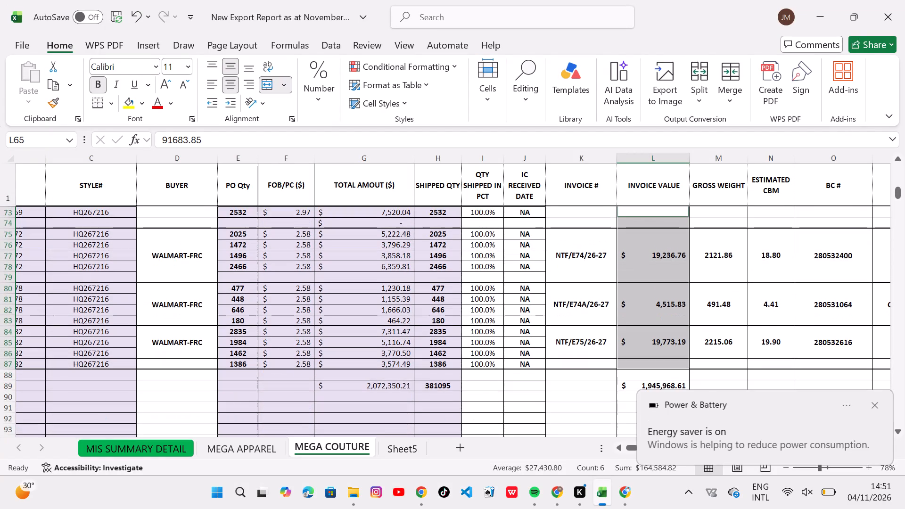
scroll(490, 353, up, 4)
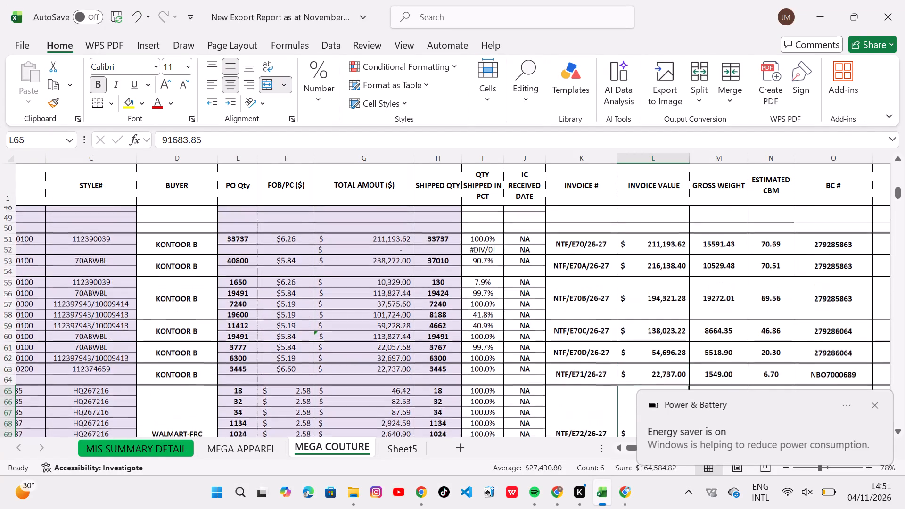
scroll(490, 353, up, 5)
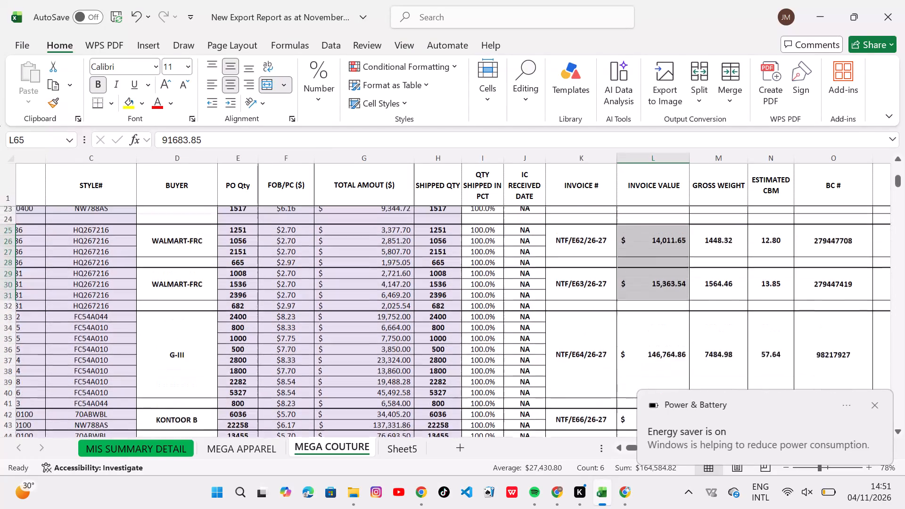
scroll(490, 353, up, 2)
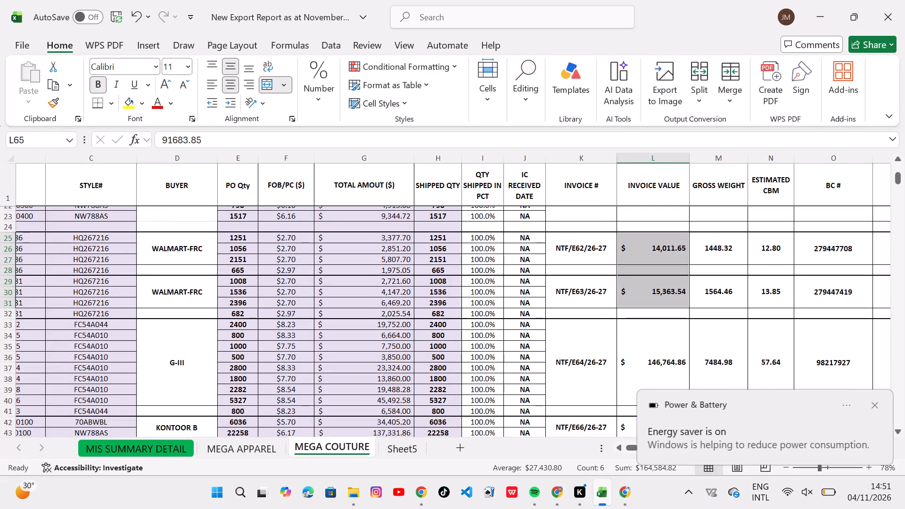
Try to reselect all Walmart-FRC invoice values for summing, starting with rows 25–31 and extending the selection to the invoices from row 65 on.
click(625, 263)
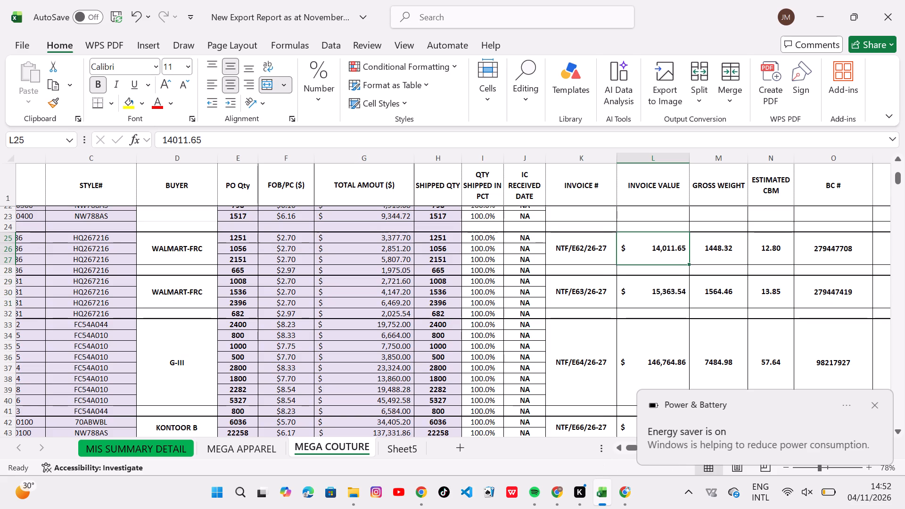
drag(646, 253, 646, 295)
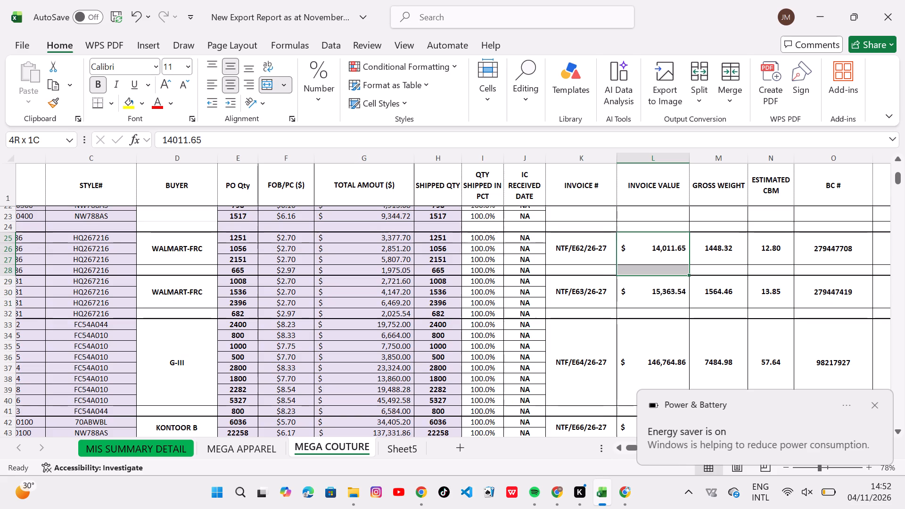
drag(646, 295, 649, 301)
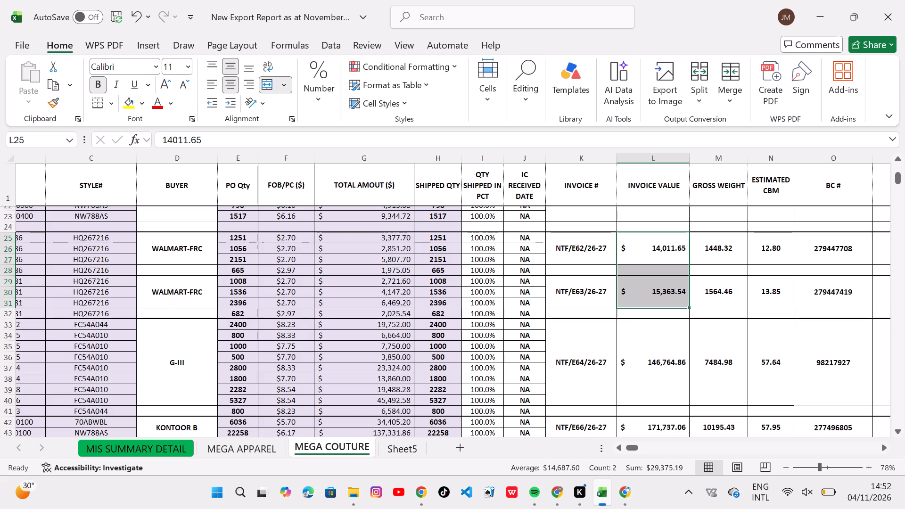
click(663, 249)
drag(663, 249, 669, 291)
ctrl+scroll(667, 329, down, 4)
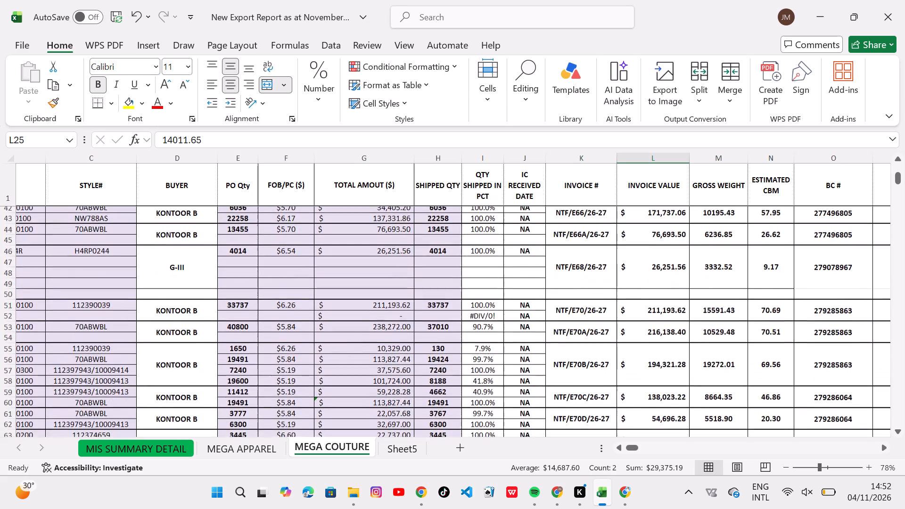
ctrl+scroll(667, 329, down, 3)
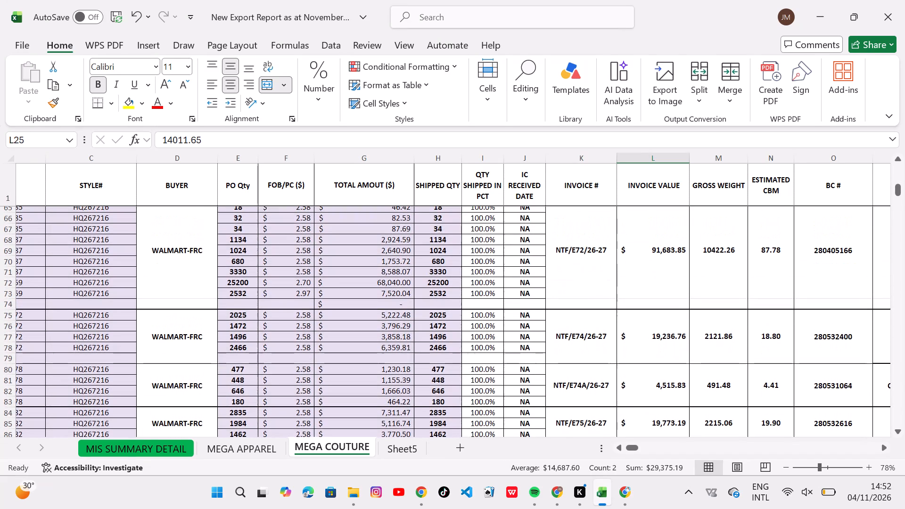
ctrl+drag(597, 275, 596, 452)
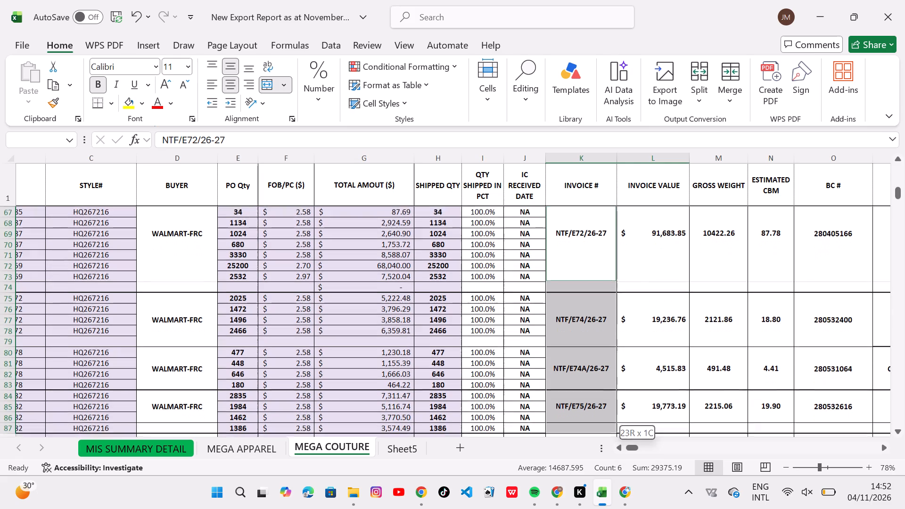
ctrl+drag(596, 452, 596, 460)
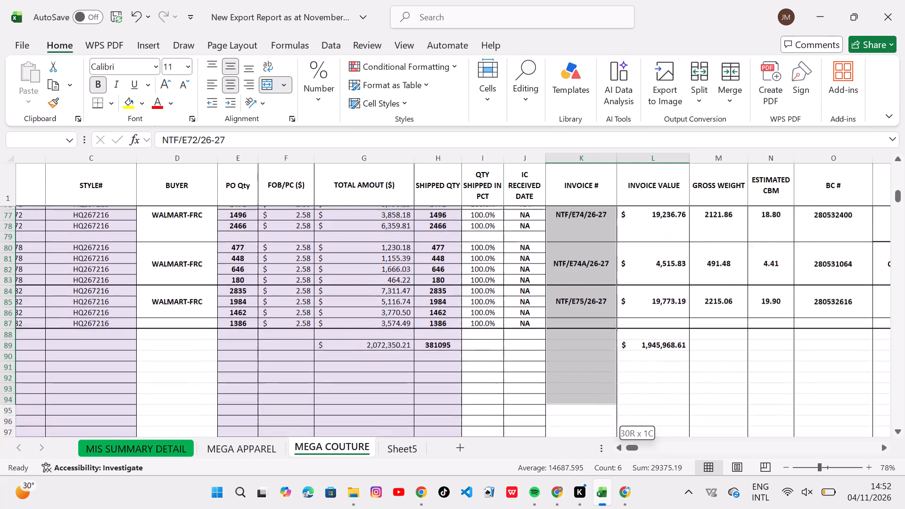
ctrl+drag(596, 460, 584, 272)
Reselect Walmart-FRC's invoice values for NTF/E62/26-27 and NTF/E63/26-27, in rows 25–32 of Mega Couture, for summing.
scroll(584, 272, up, 6)
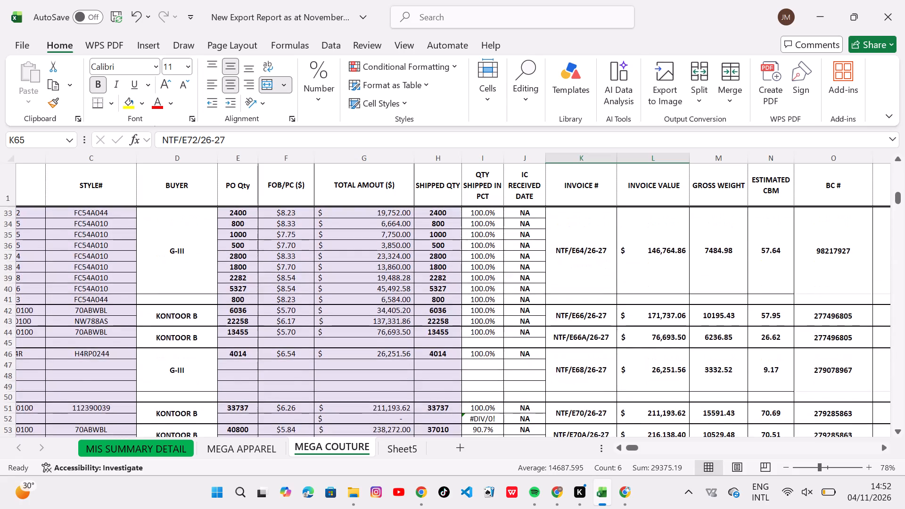
scroll(584, 272, up, 2)
scroll(584, 272, down, 2)
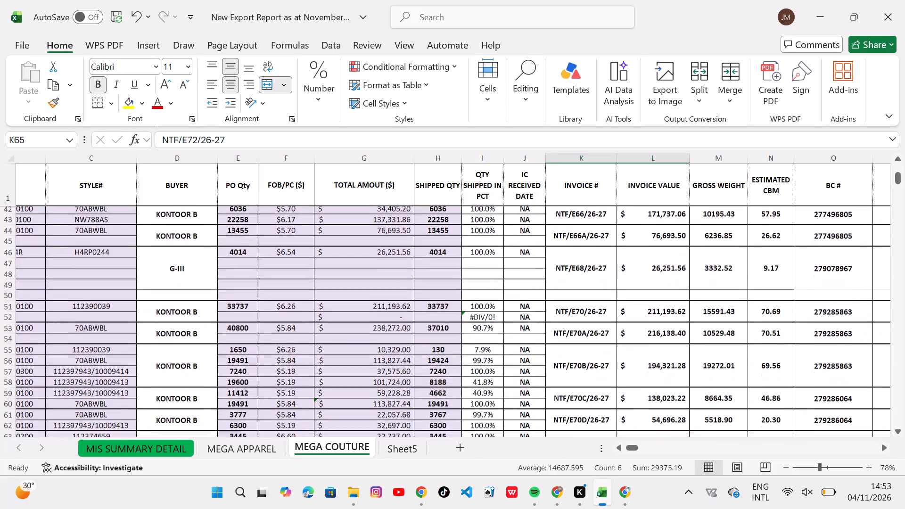
scroll(584, 272, down, 1)
scroll(613, 309, up, 2)
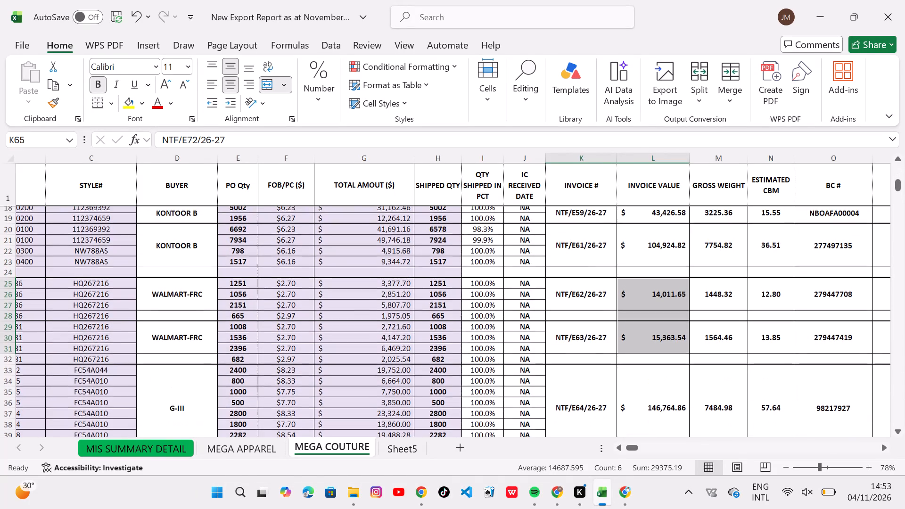
scroll(613, 309, up, 1)
click(651, 303)
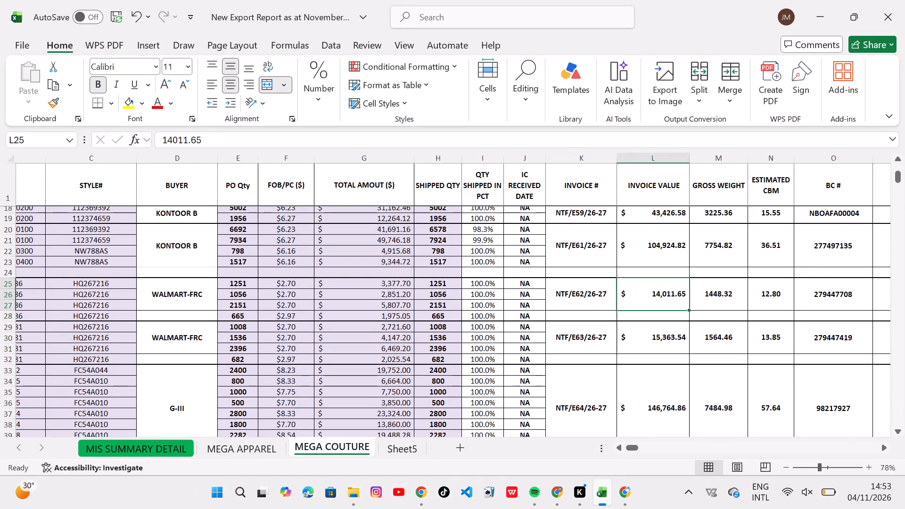
drag(651, 303, 656, 362)
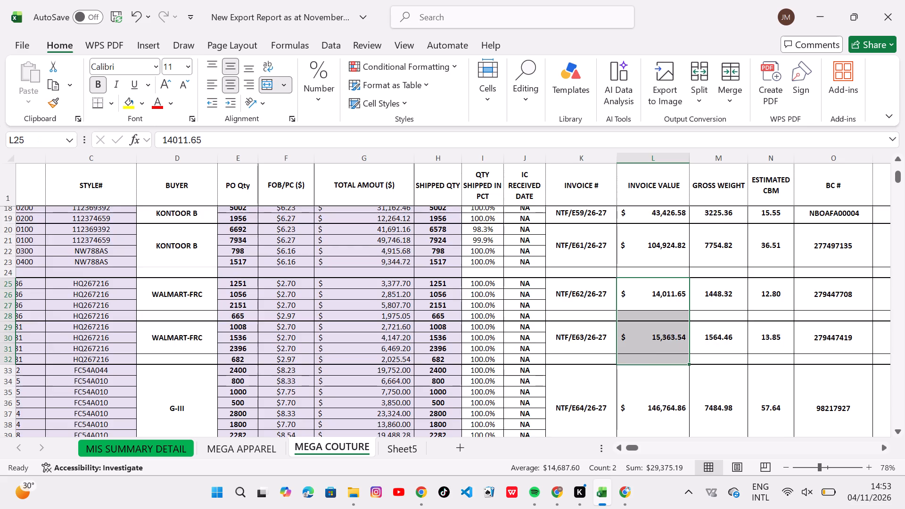
Add Walmart-FRC's invoice values for NTF/E72 through NTF/E75, from row 65 on, to the selection for summing, leaving out the row 89 total.
ctrl+scroll(656, 362, down, 7)
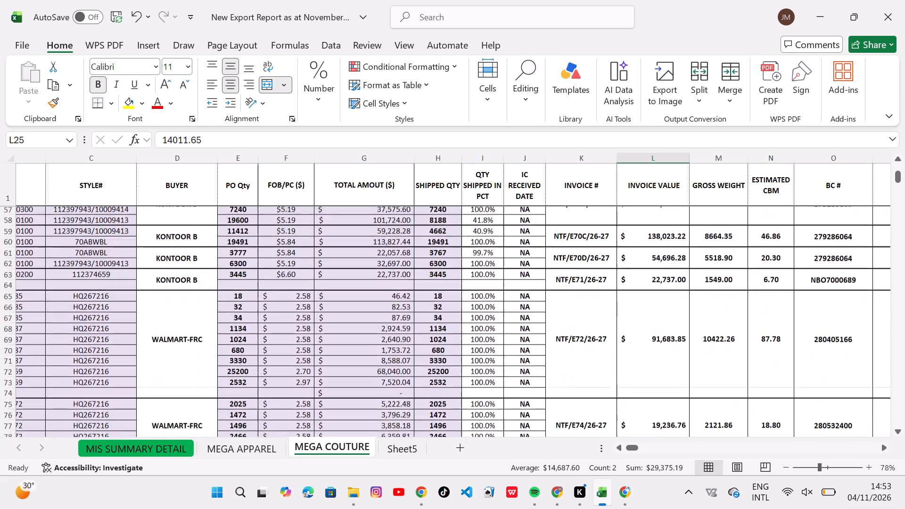
ctrl+scroll(656, 362, down, 1)
ctrl+drag(648, 333, 658, 389)
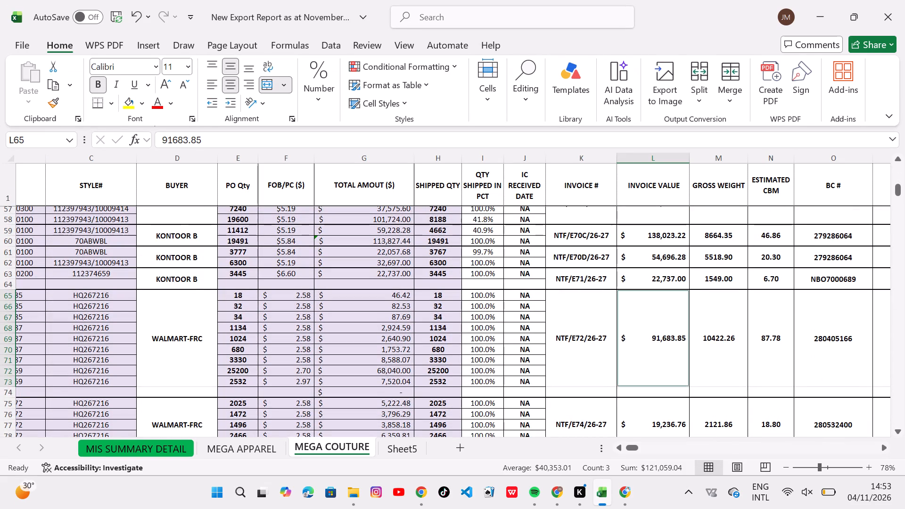
ctrl+drag(658, 389, 660, 444)
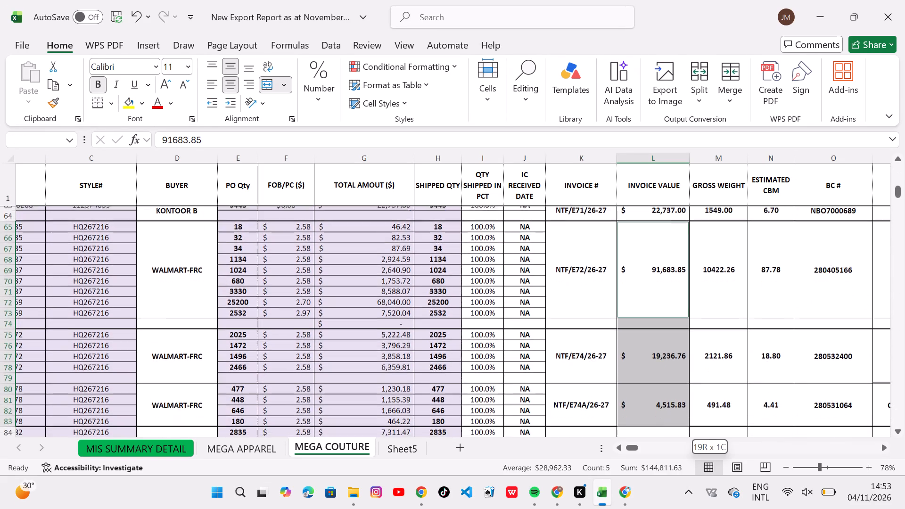
ctrl+drag(660, 444, 657, 454)
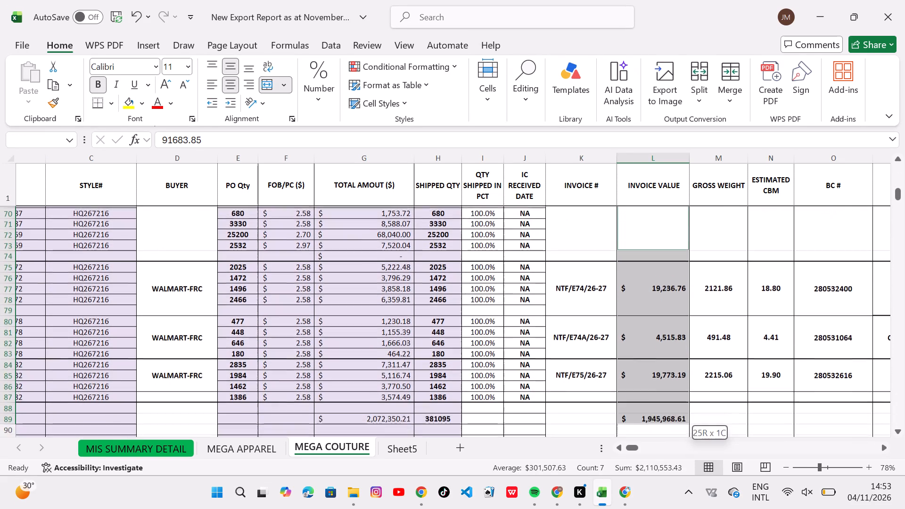
ctrl+drag(657, 454, 660, 366)
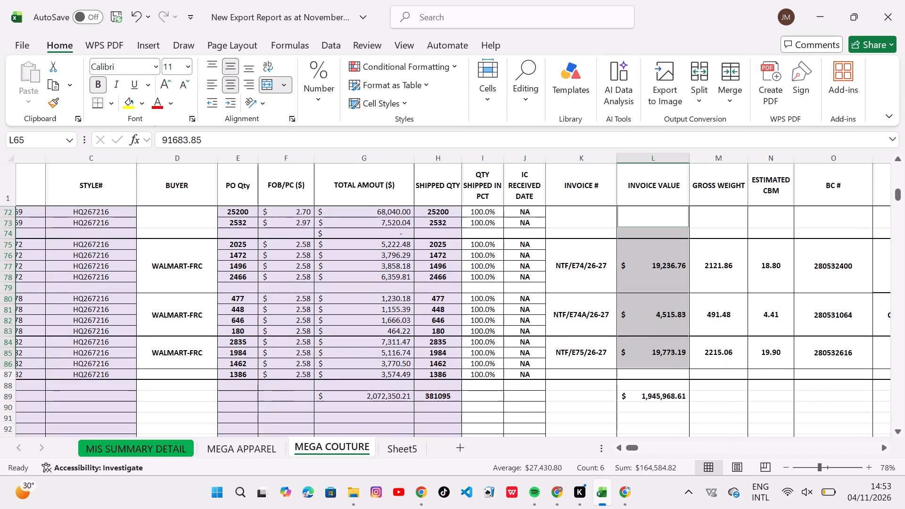
Set Walmart-FRC's amount in the customer-wise summary on MIS SUMMARY DETAIL to 164584.82.
click(159, 448)
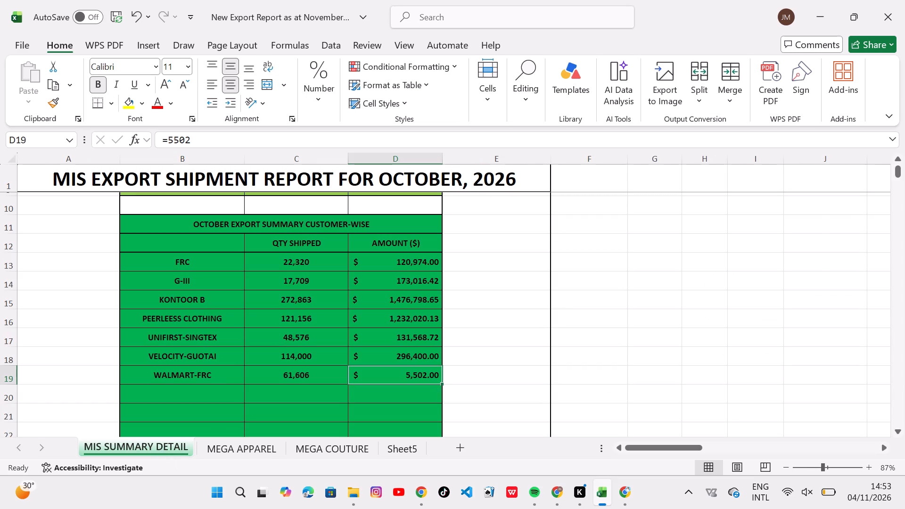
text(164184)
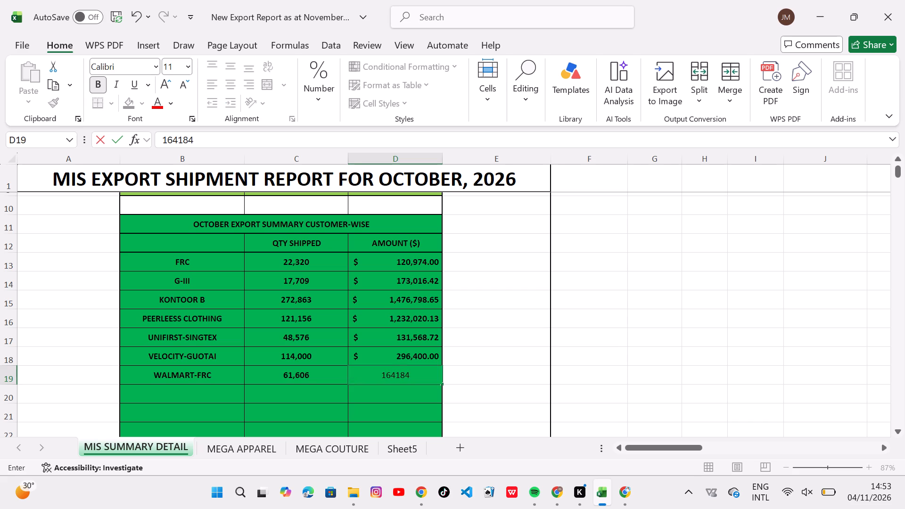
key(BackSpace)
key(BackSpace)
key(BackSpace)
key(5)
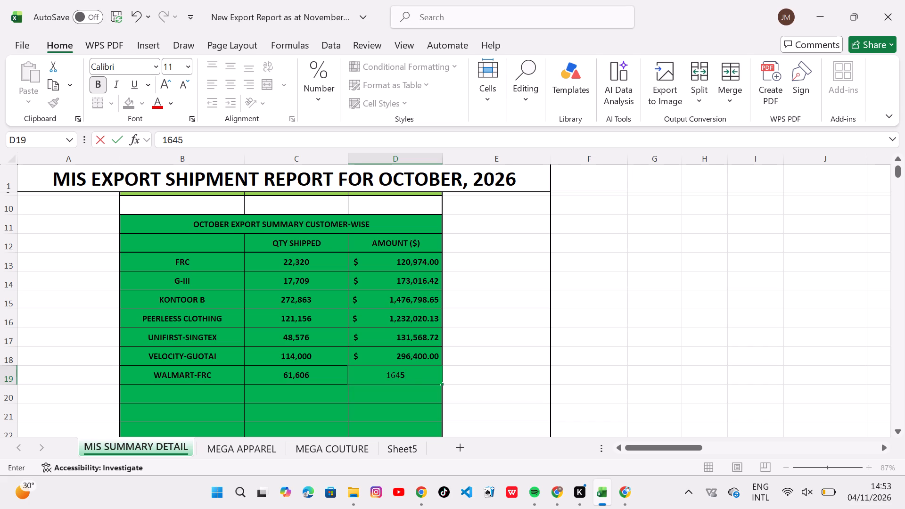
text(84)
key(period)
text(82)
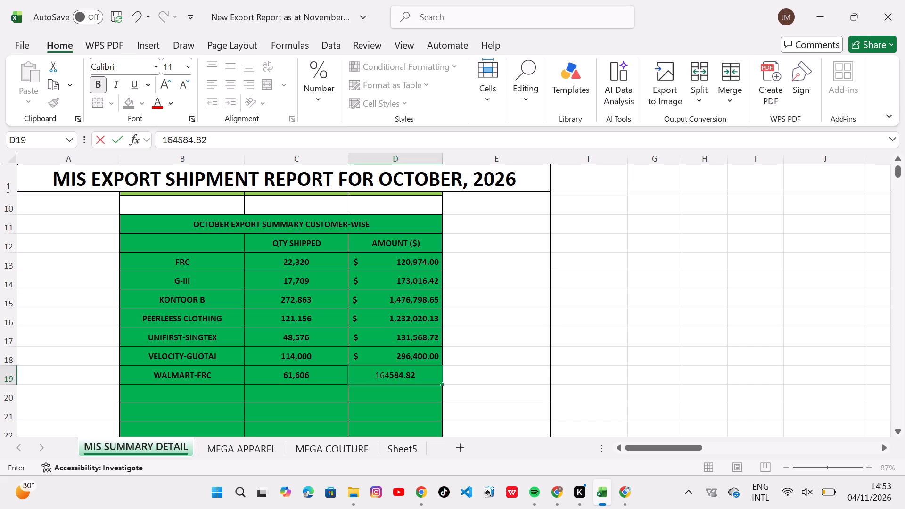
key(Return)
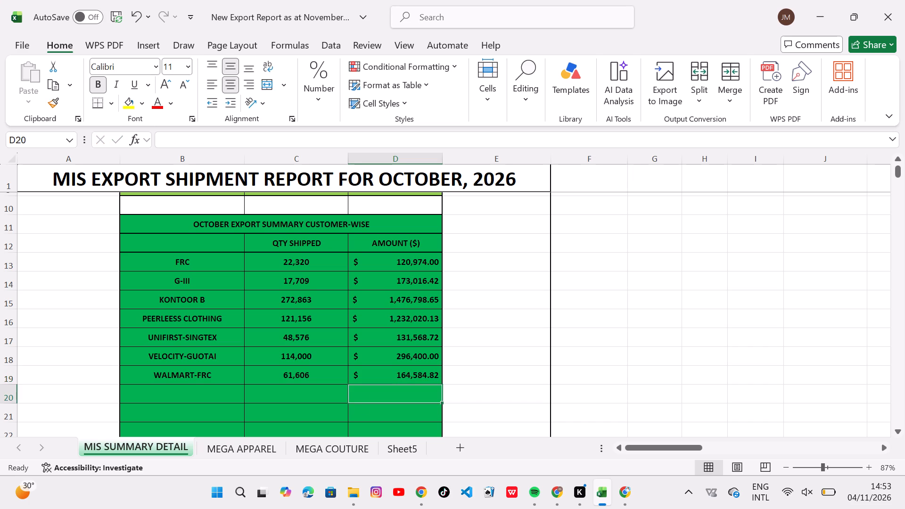
Compare the total amounts of the two October summaries, and check the total amount and invoice value columns on Mega Apparel.
scroll(417, 348, down, 1)
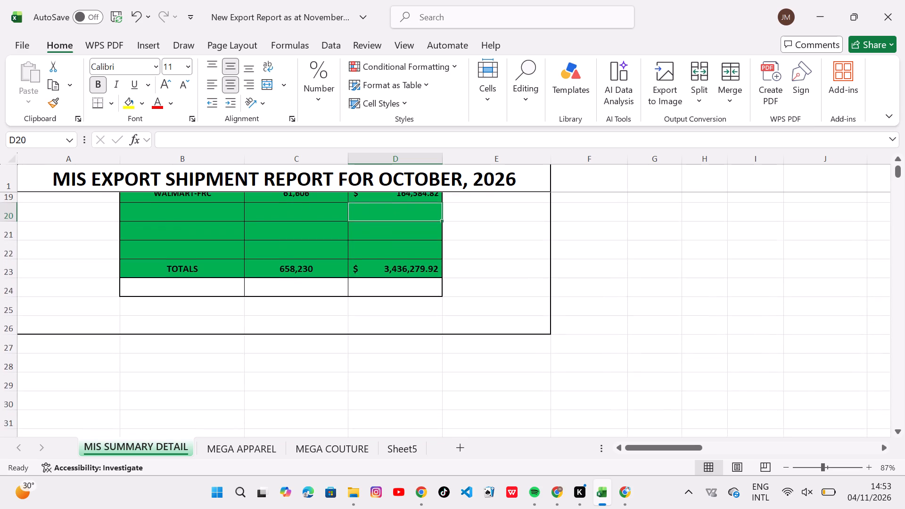
scroll(417, 348, up, 4)
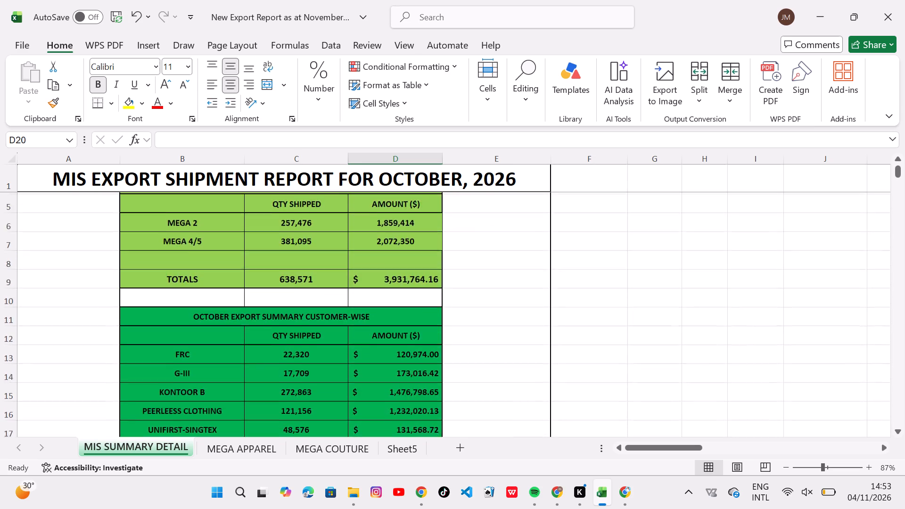
scroll(417, 348, up, 1)
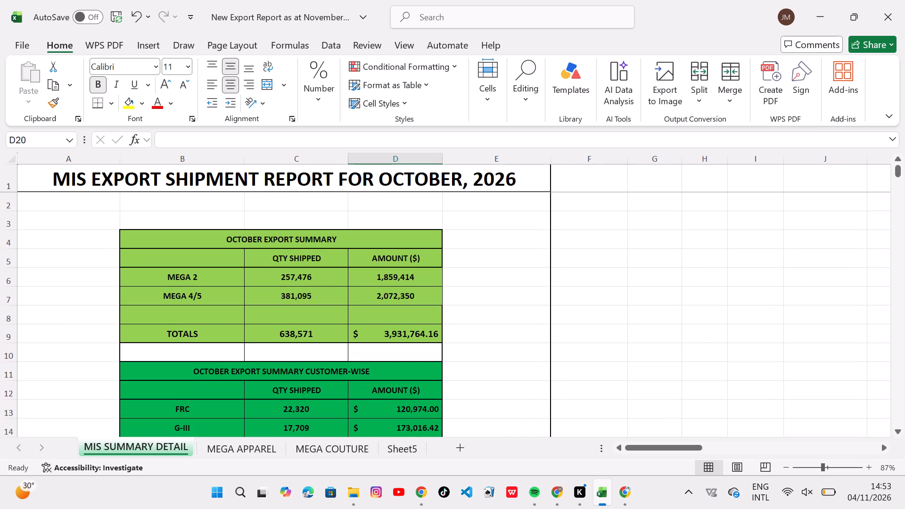
scroll(295, 296, down, 4)
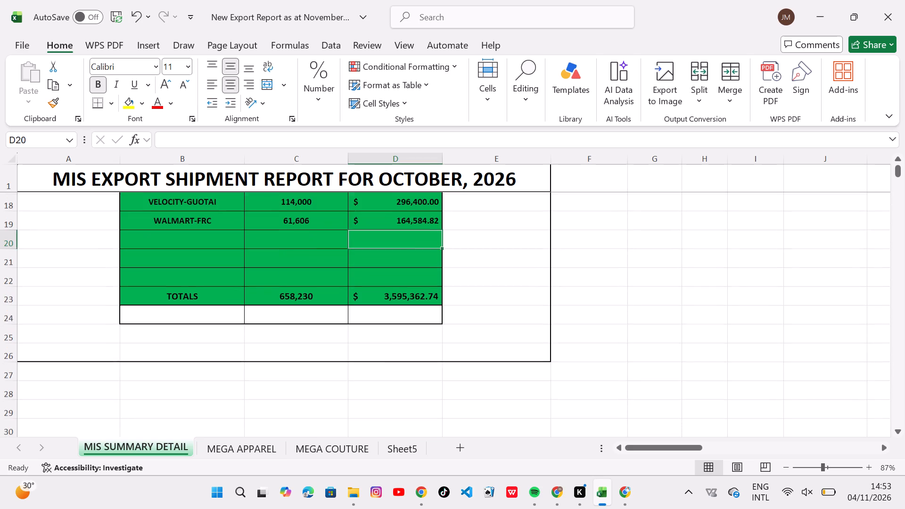
scroll(295, 296, down, 1)
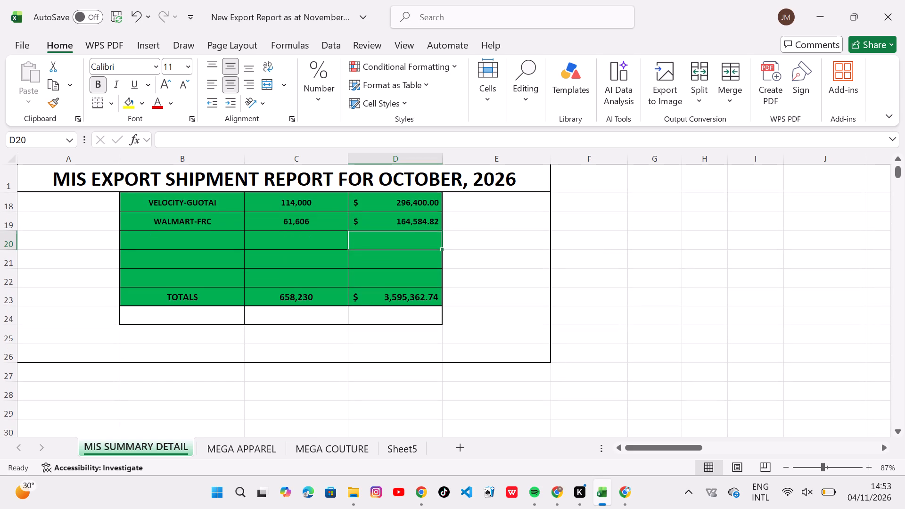
scroll(295, 296, down, 1)
click(250, 444)
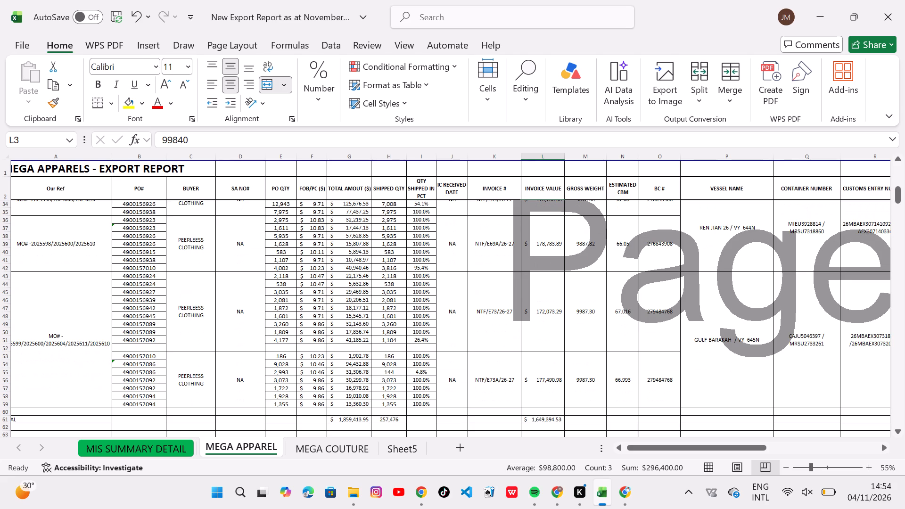
scroll(327, 378, up, 1)
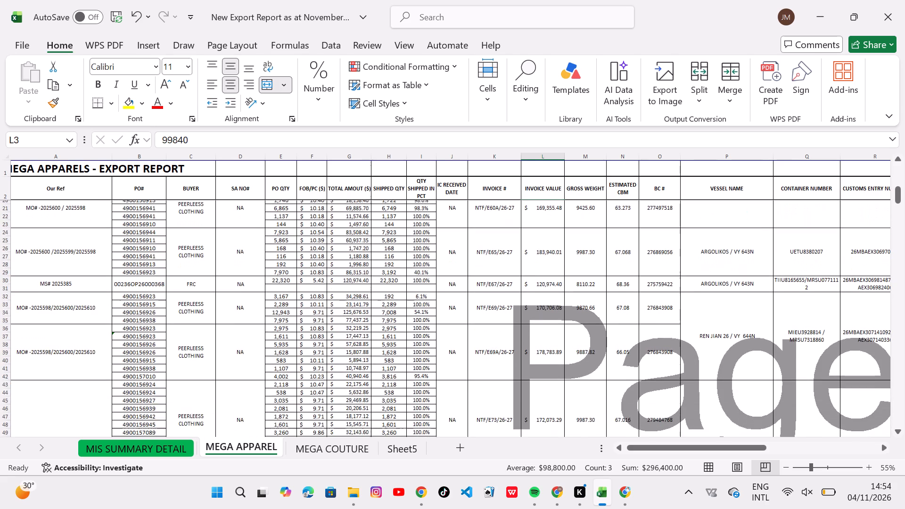
scroll(327, 378, up, 1)
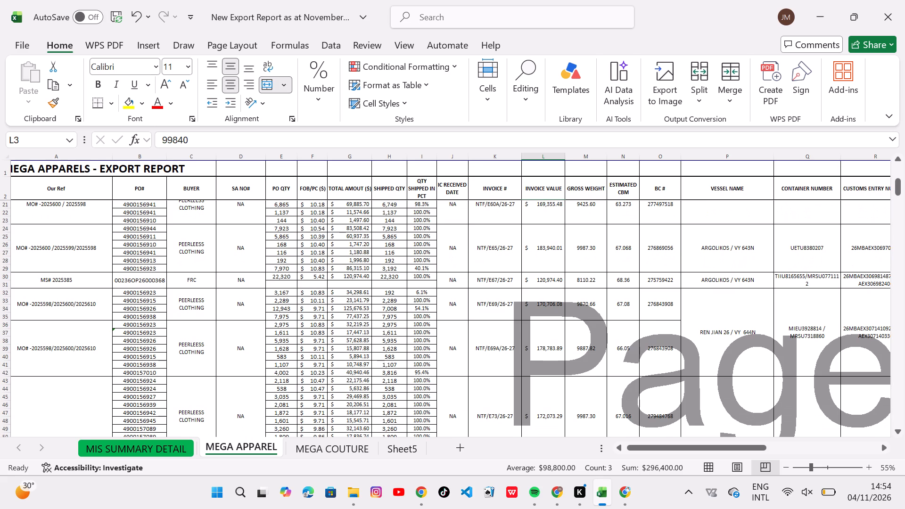
Change the MEGA 2 amount formula in the October export summary to ='MEGA APPAREL'!L61, the invoice value total.
click(129, 450)
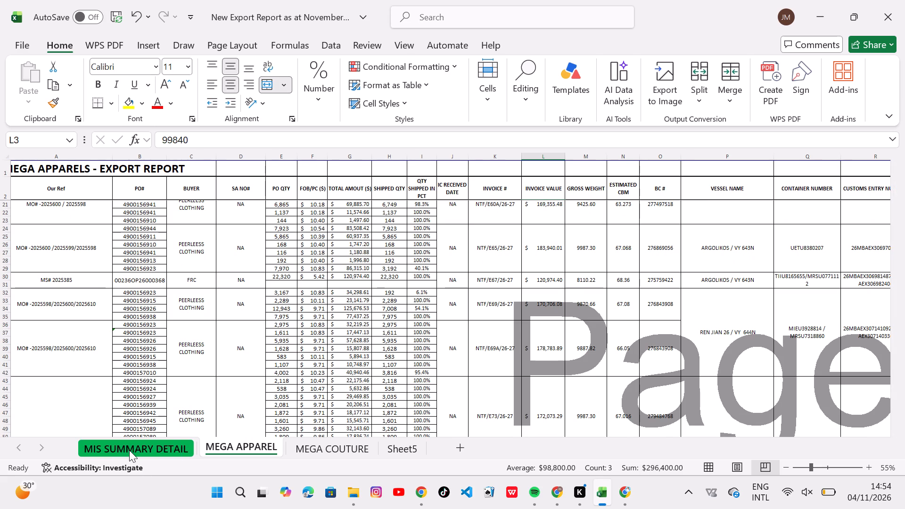
scroll(417, 318, up, 4)
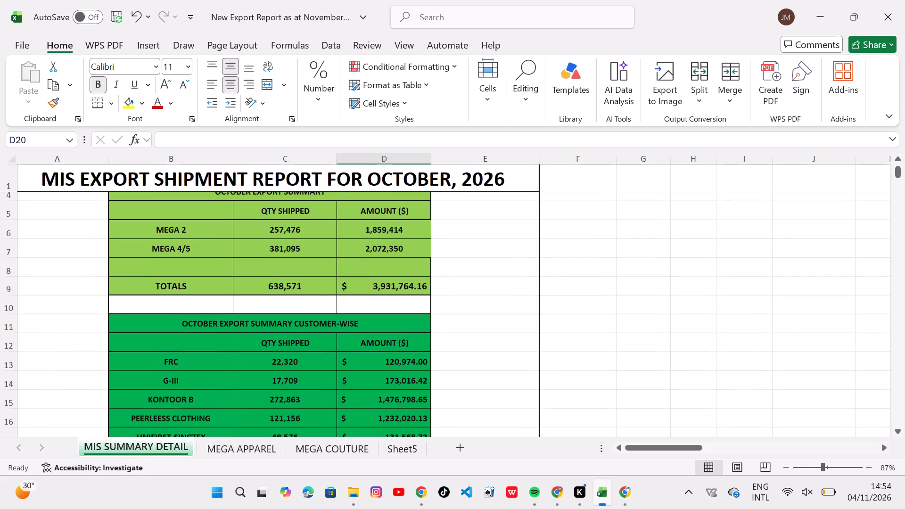
click(370, 230)
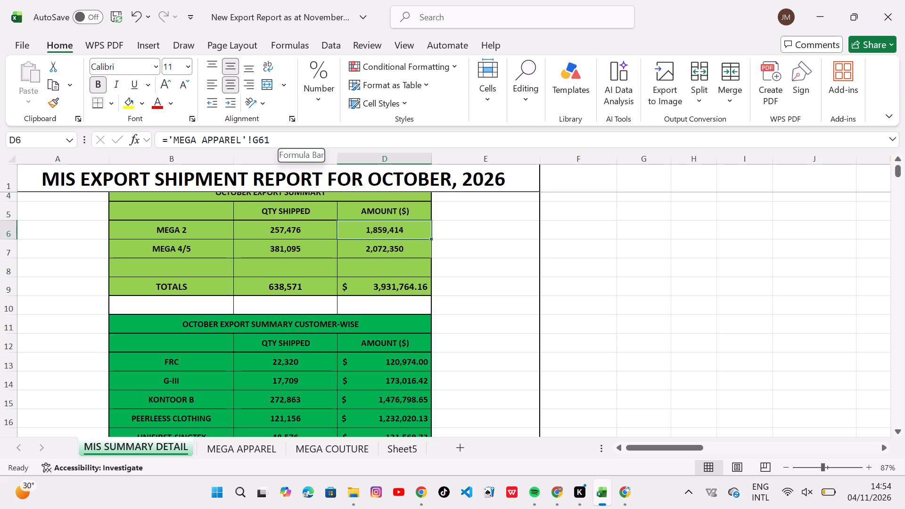
click(259, 138)
key(BackSpace)
key(l)
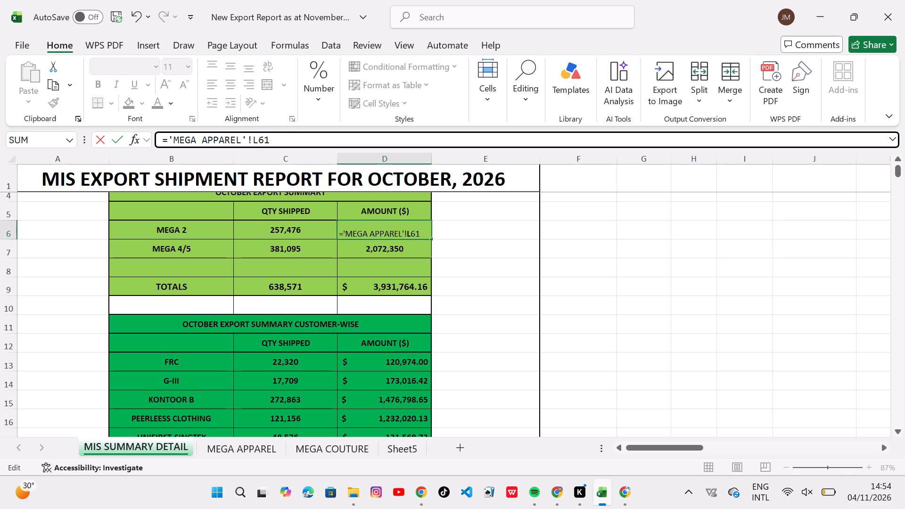
key(Return)
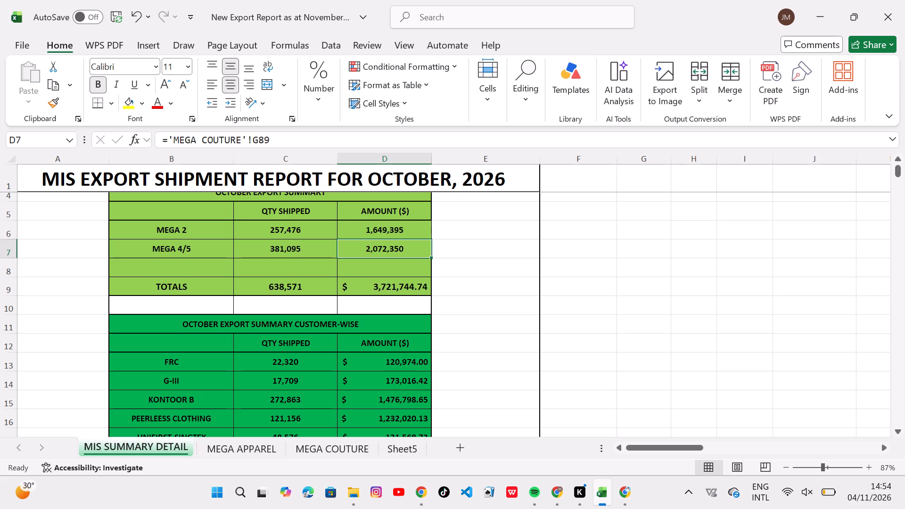
Change the MEGA 4/5 amount formula in the October export summary to ='MEGA COUTURE'!L89, the invoice value total.
click(399, 246)
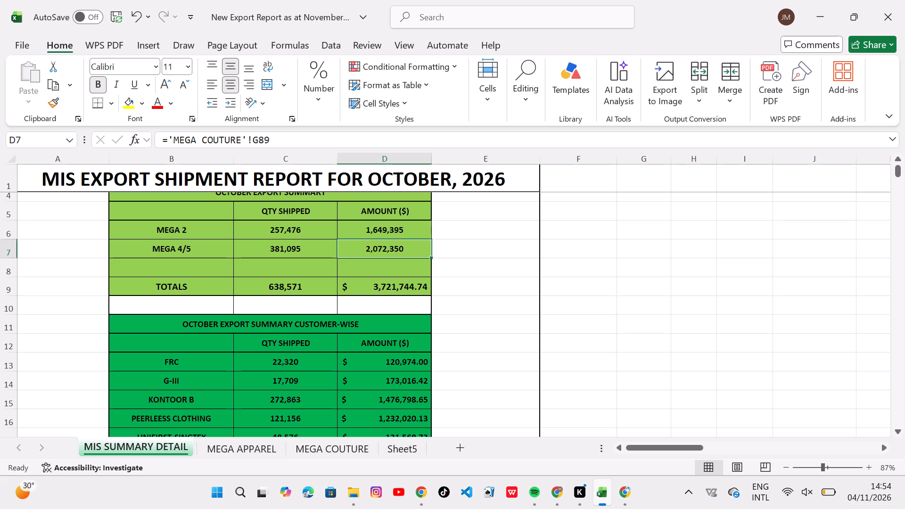
click(257, 140)
key(BackSpace)
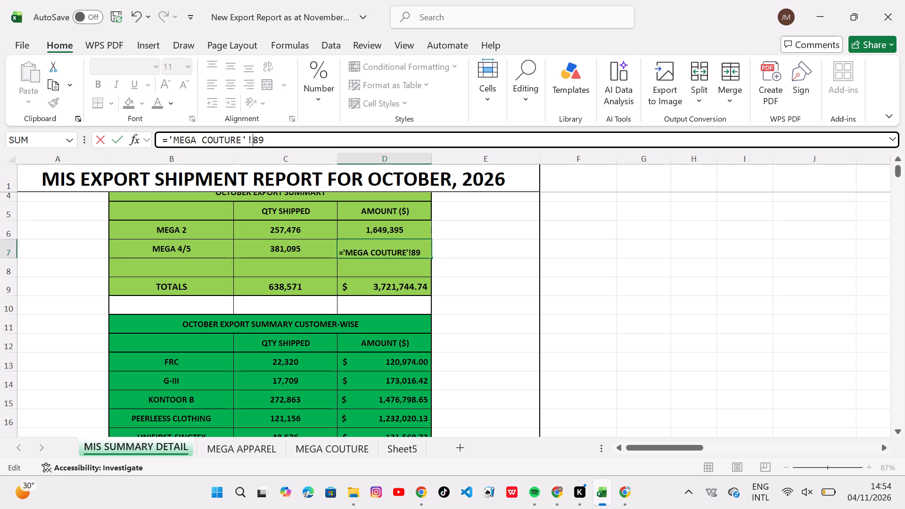
key(l)
key(Return)
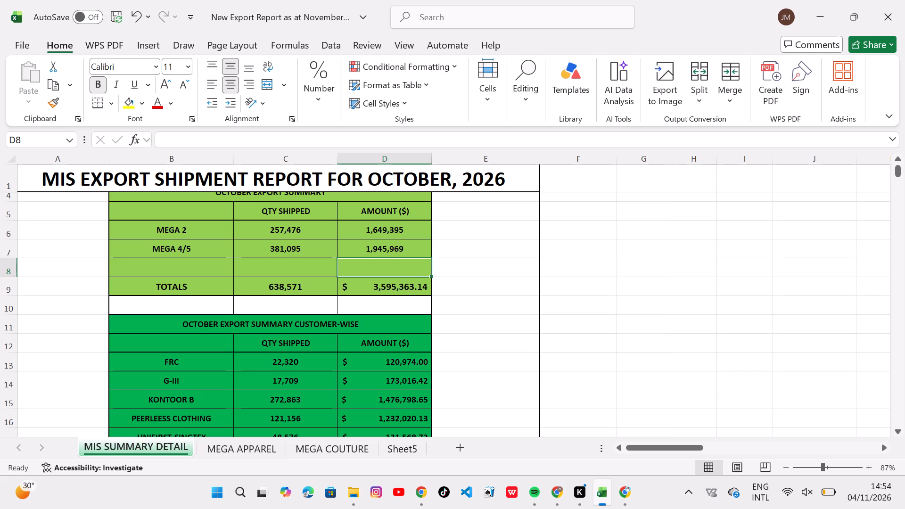
scroll(376, 323, down, 3)
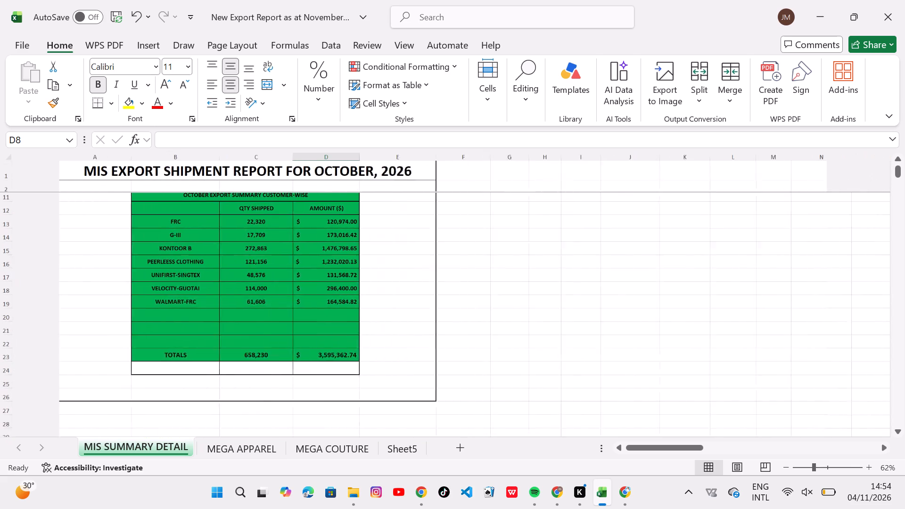
Save the export report workbook with the updated October summaries.
scroll(376, 323, up, 5)
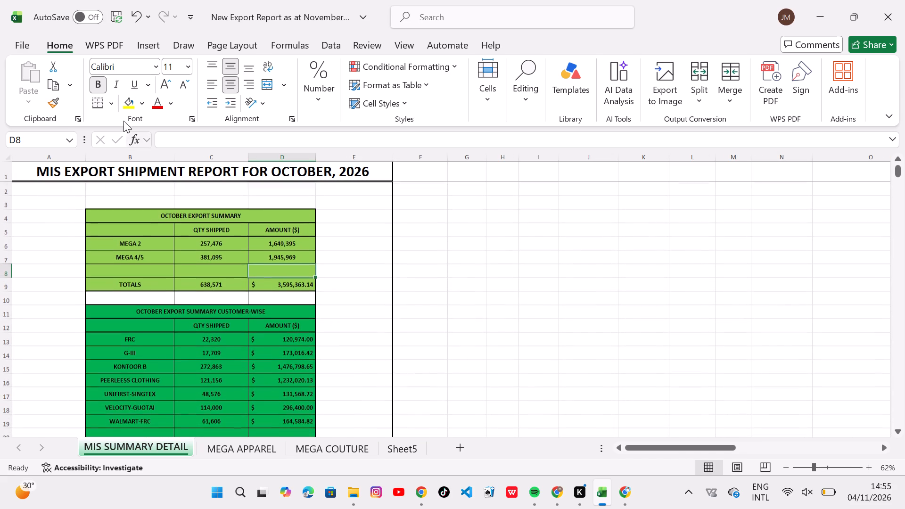
double_click(109, 15)
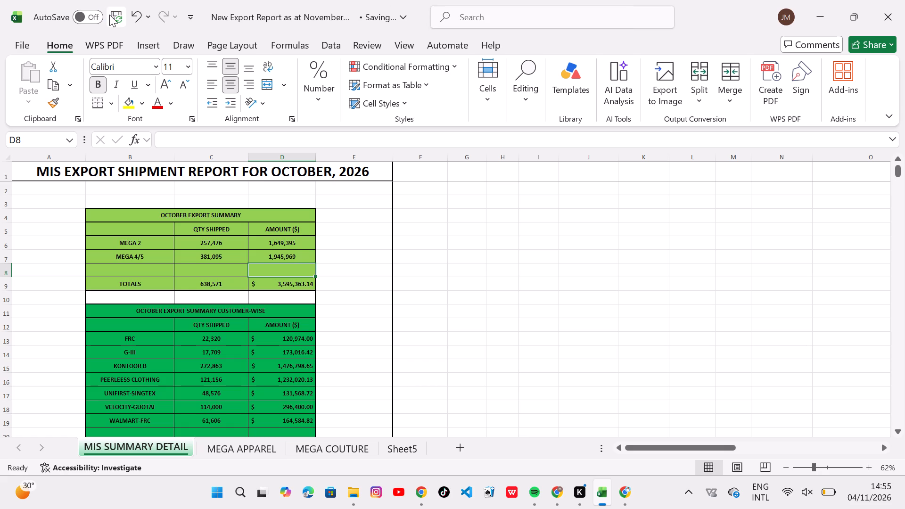
Apply thick outside borders to the whole Mega Couture table, from the header in A1 through the total row at AD89.
click(230, 451)
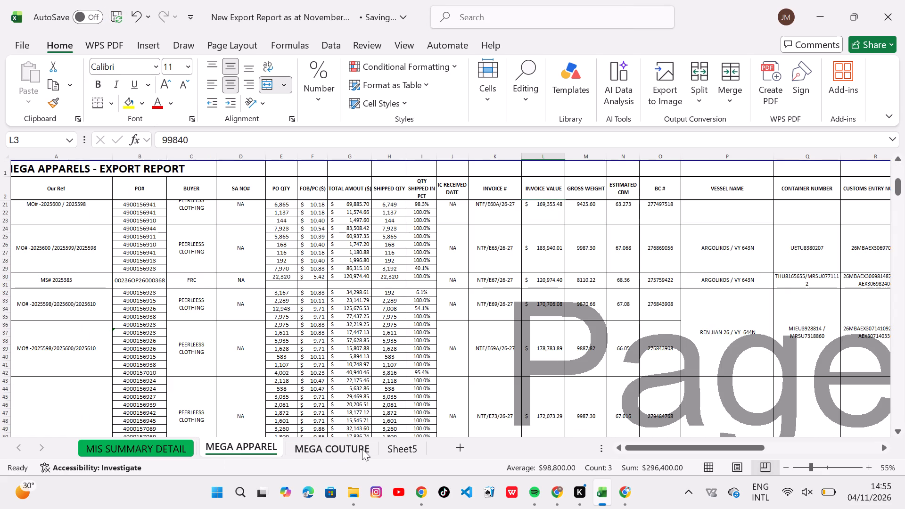
click(362, 449)
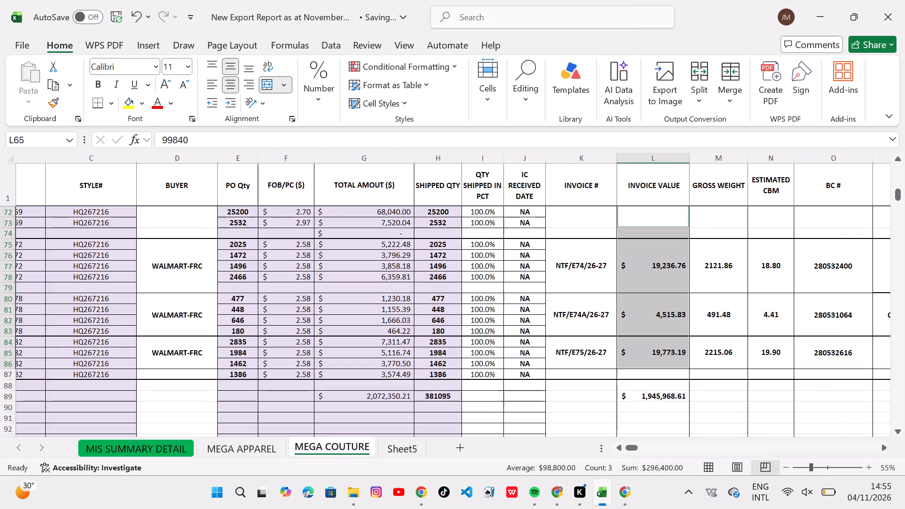
click(573, 414)
scroll(346, 289, up, 8)
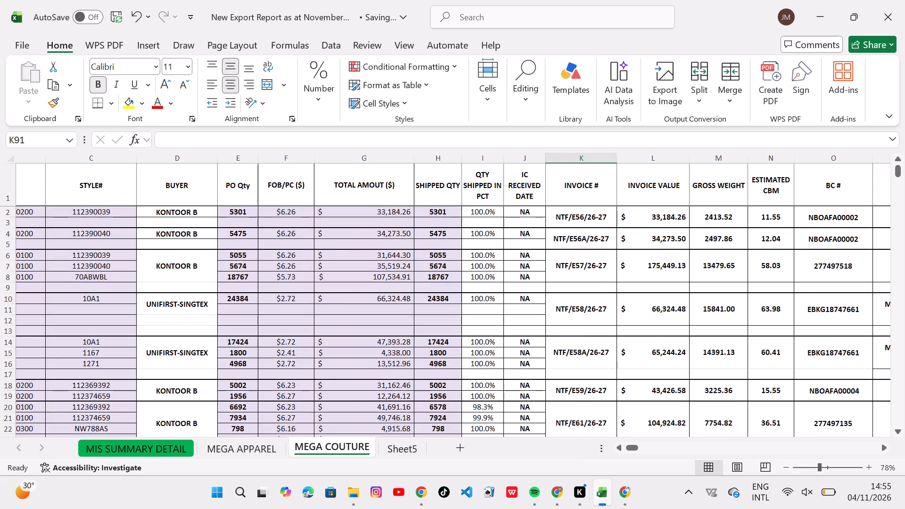
scroll(28, 187, right, 4)
drag(37, 186, 63, 196)
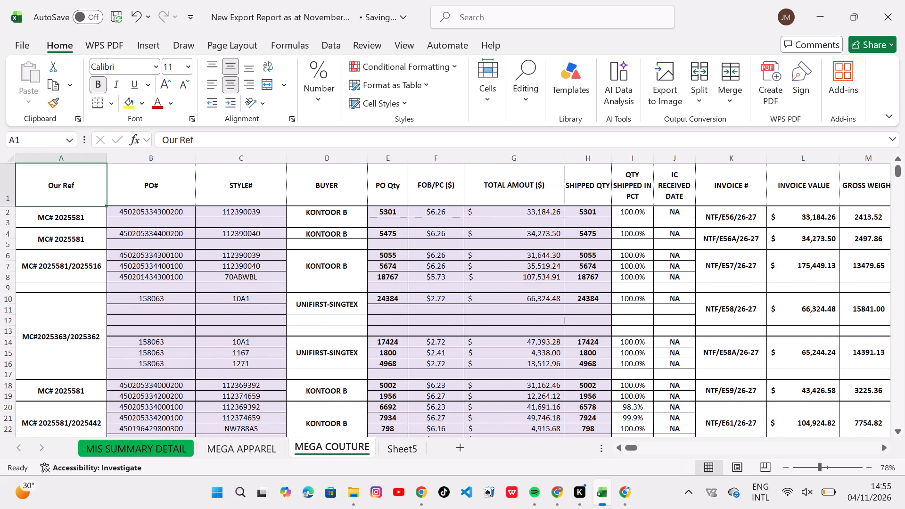
drag(63, 196, 387, 444)
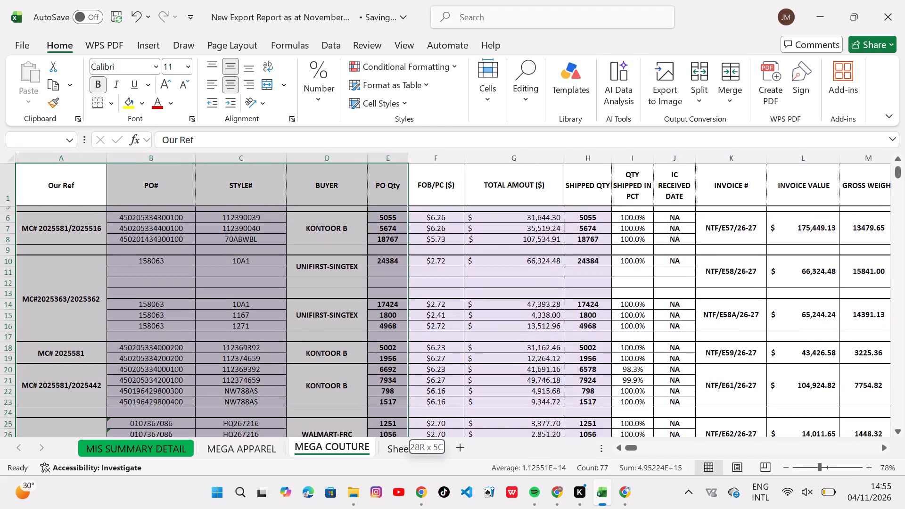
drag(387, 444, 600, 453)
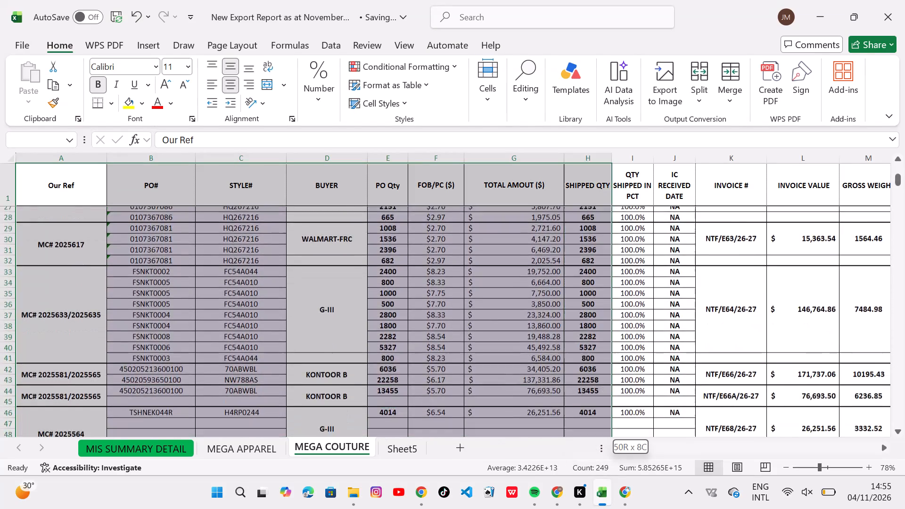
drag(600, 453, 831, 456)
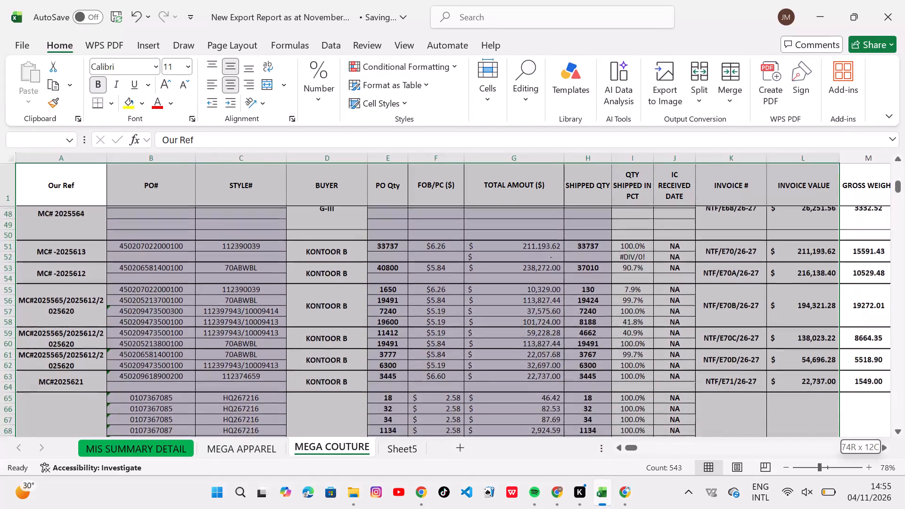
drag(831, 456, 903, 461)
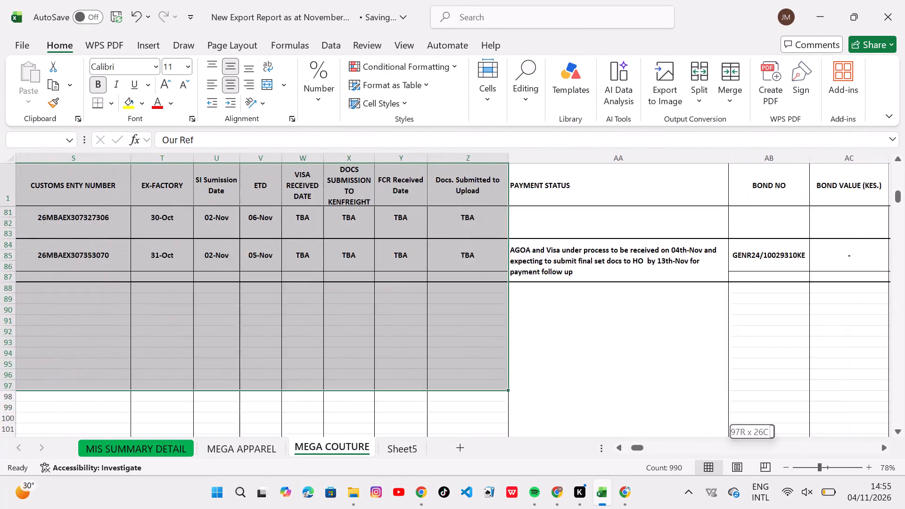
drag(903, 461, 770, 411)
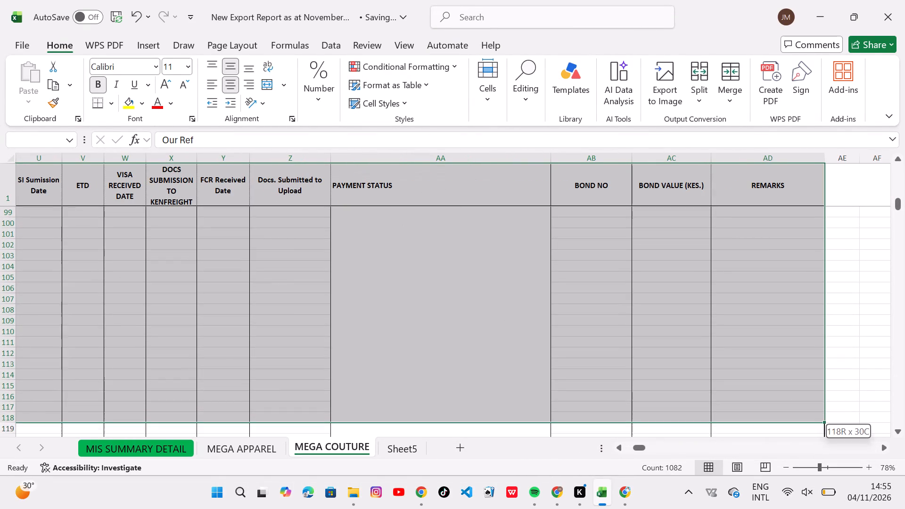
drag(770, 411, 698, 274)
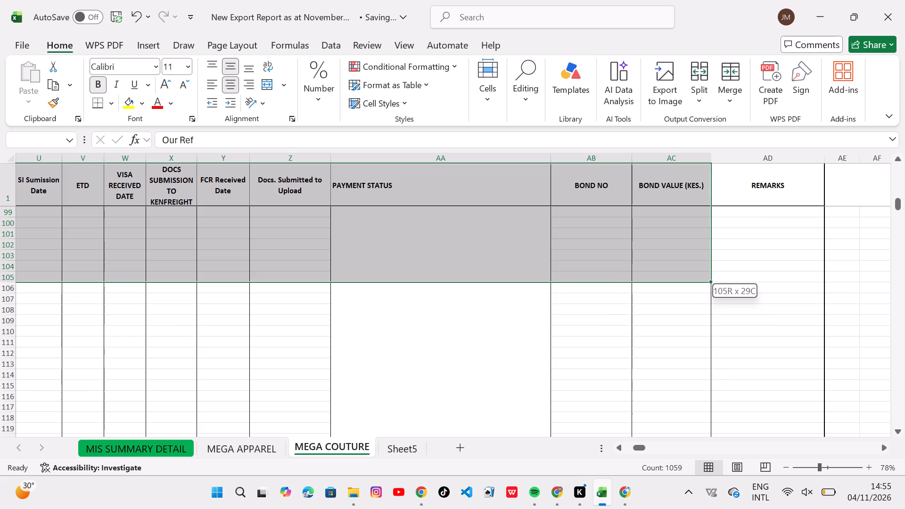
drag(698, 274, 330, 254)
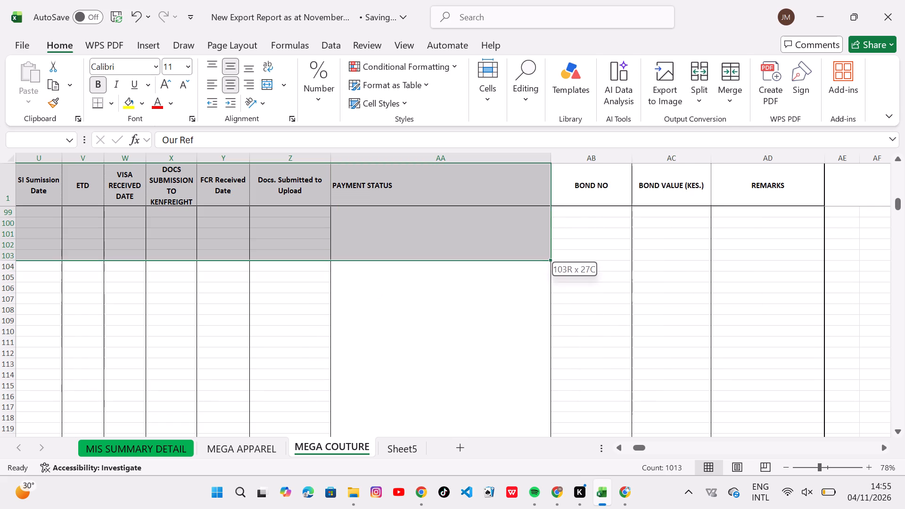
drag(330, 254, 156, 225)
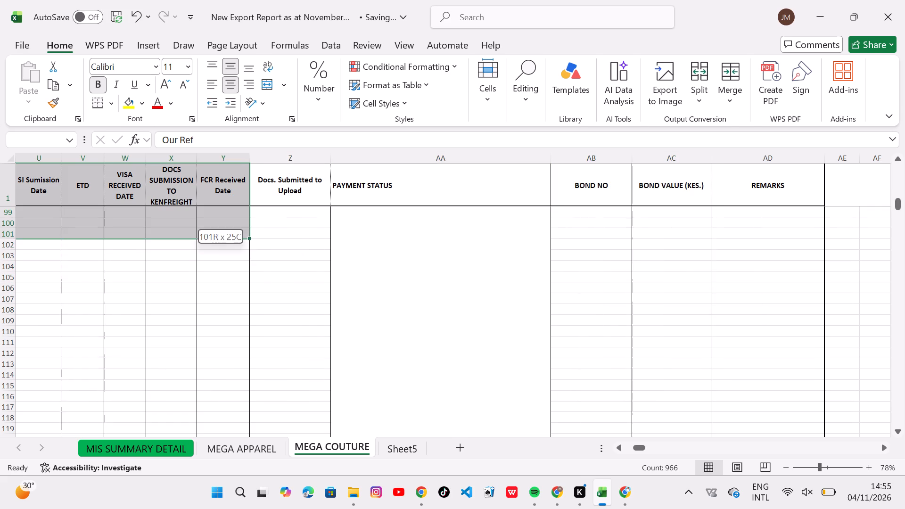
drag(156, 225, 39, 227)
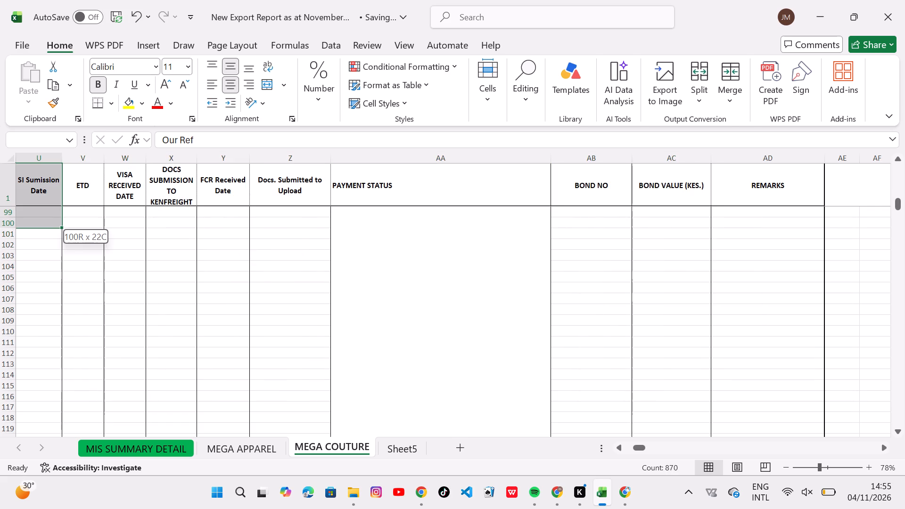
drag(39, 227, 40, 205)
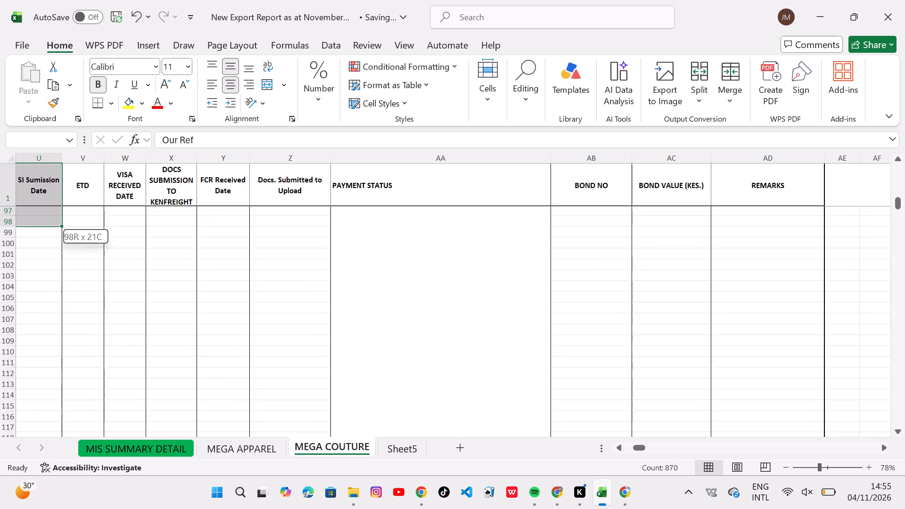
drag(40, 205, 40, 207)
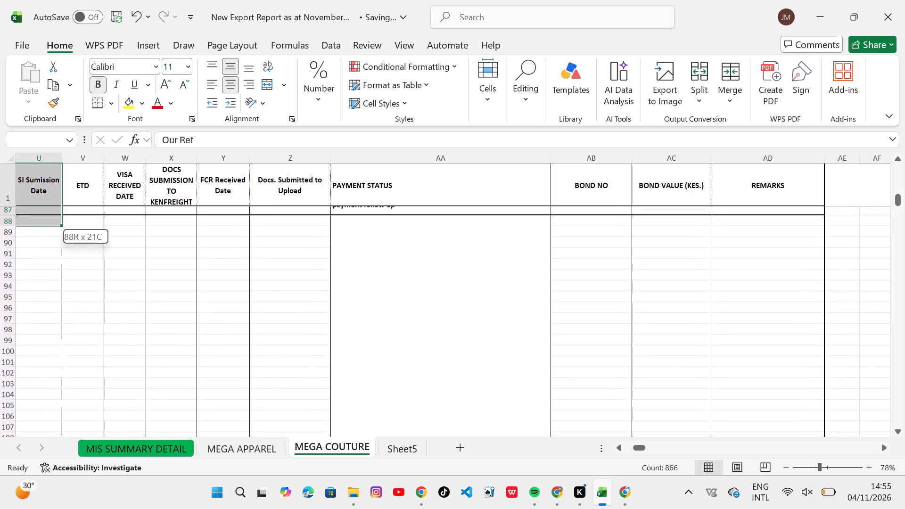
drag(40, 207, 0, 207)
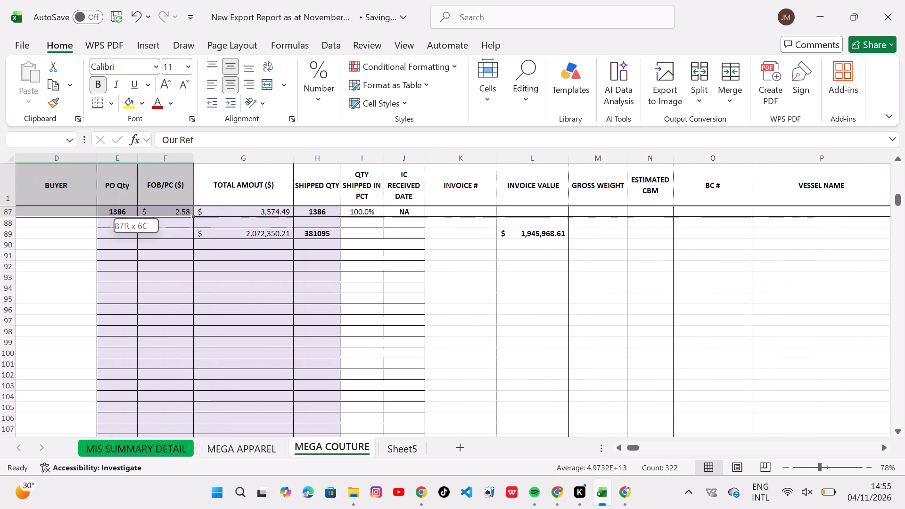
drag(0, 207, 435, 238)
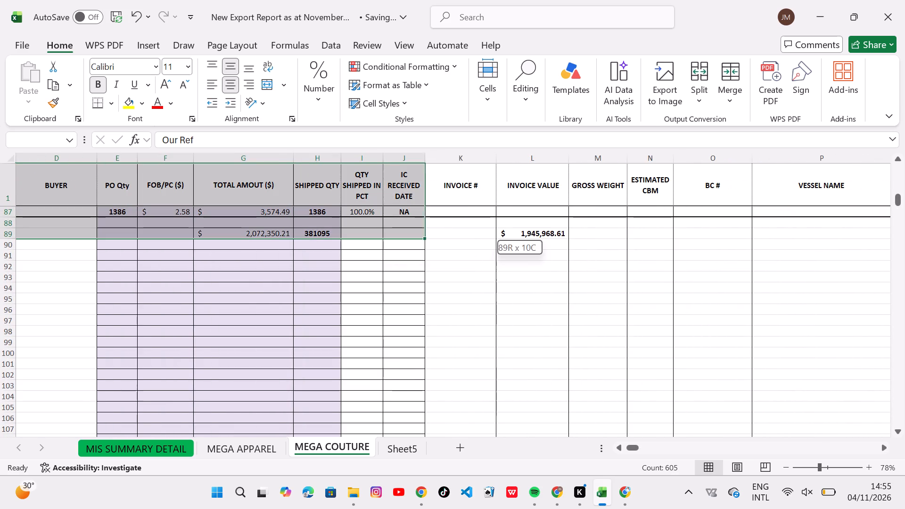
drag(435, 238, 637, 231)
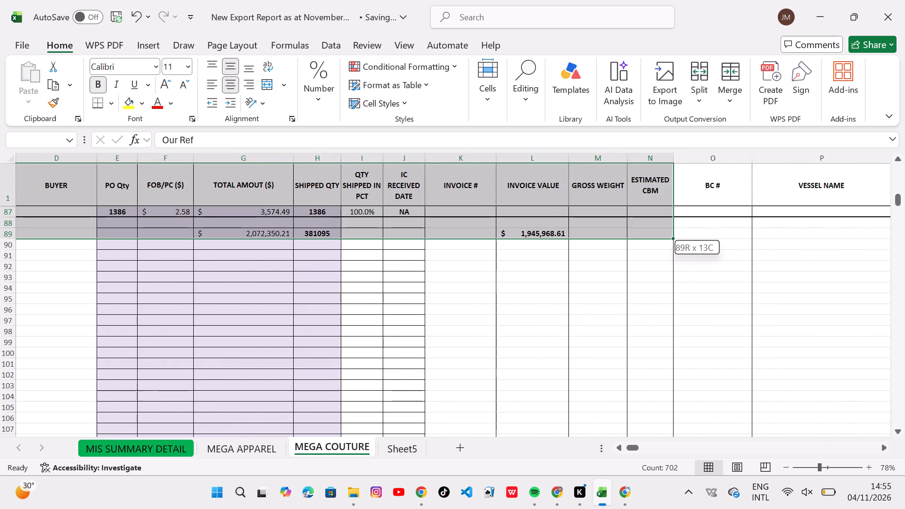
drag(637, 231, 832, 229)
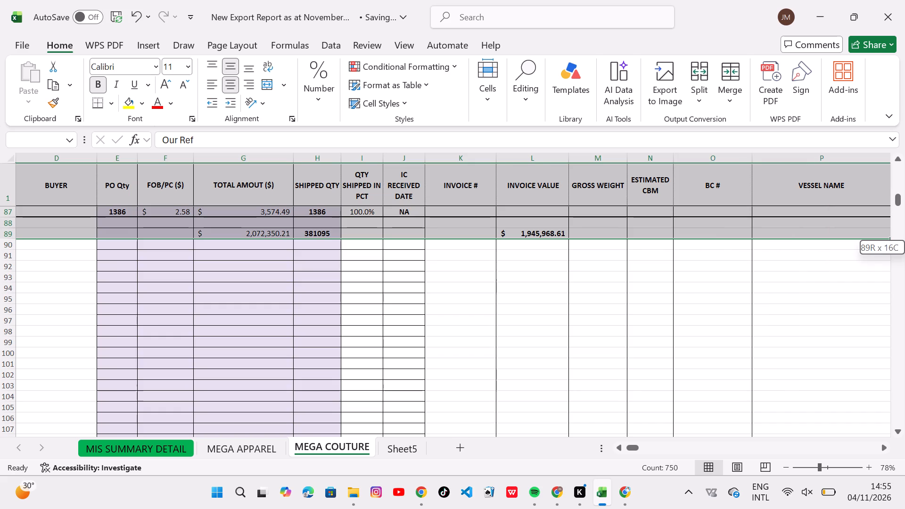
drag(832, 229, 904, 229)
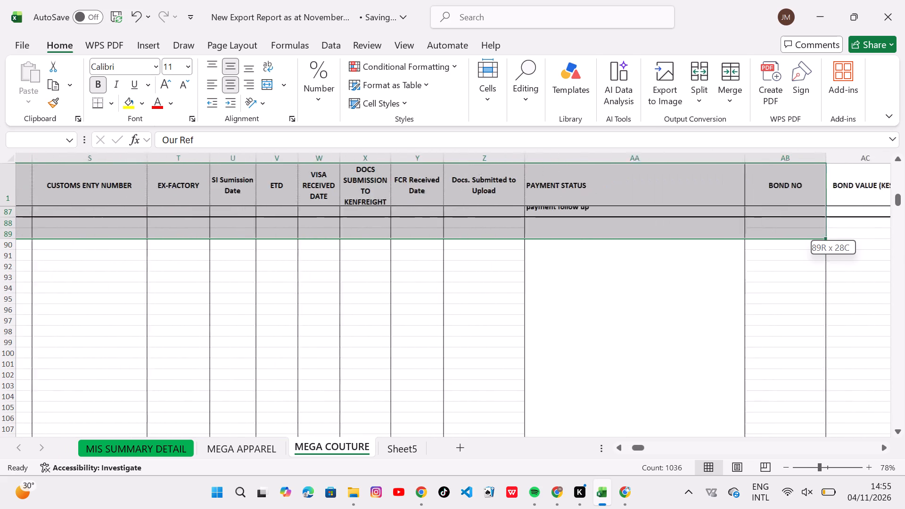
drag(904, 229, 688, 222)
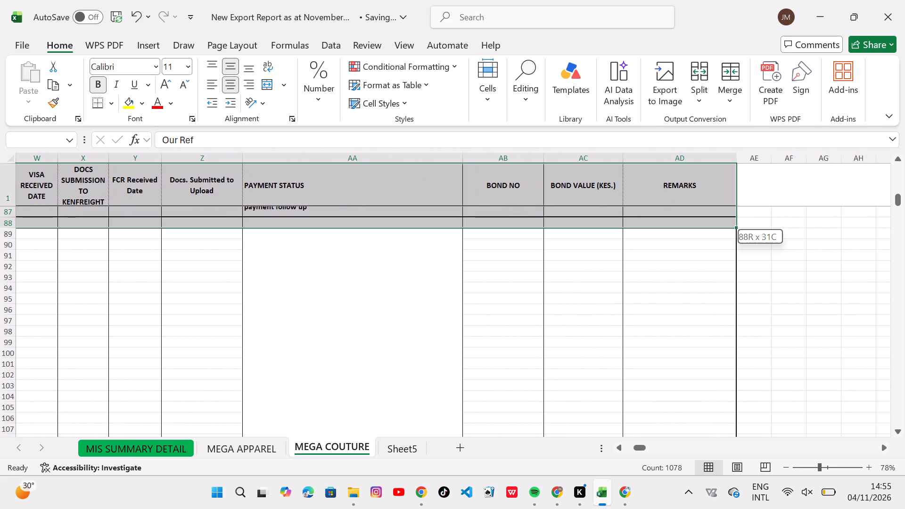
drag(688, 222, 698, 230)
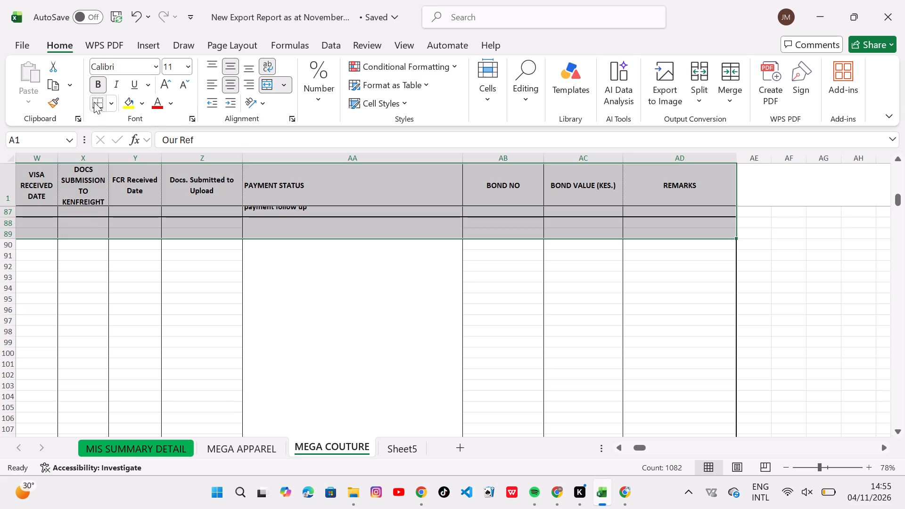
click(116, 110)
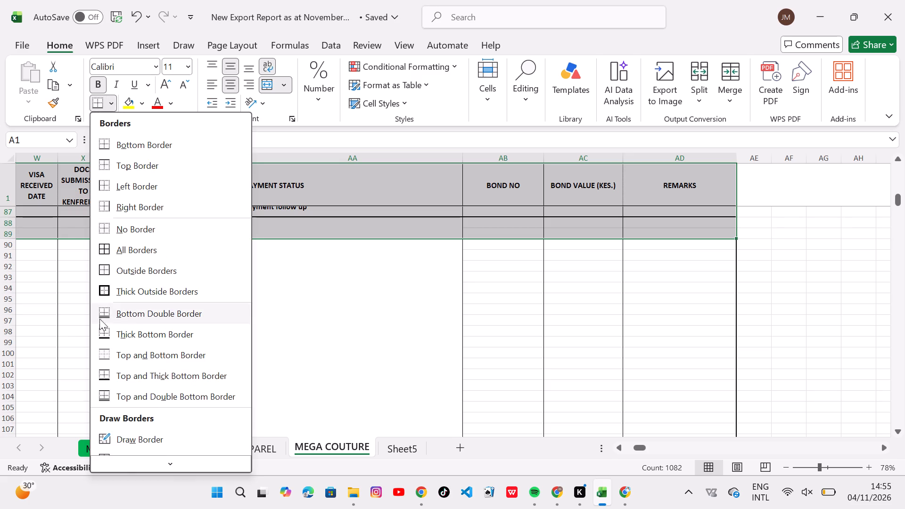
click(103, 290)
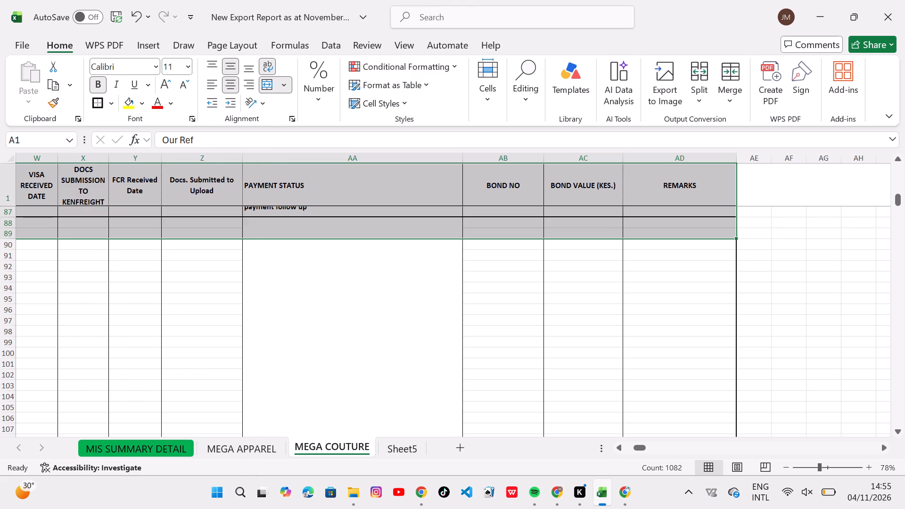
scroll(173, 289, right, 5)
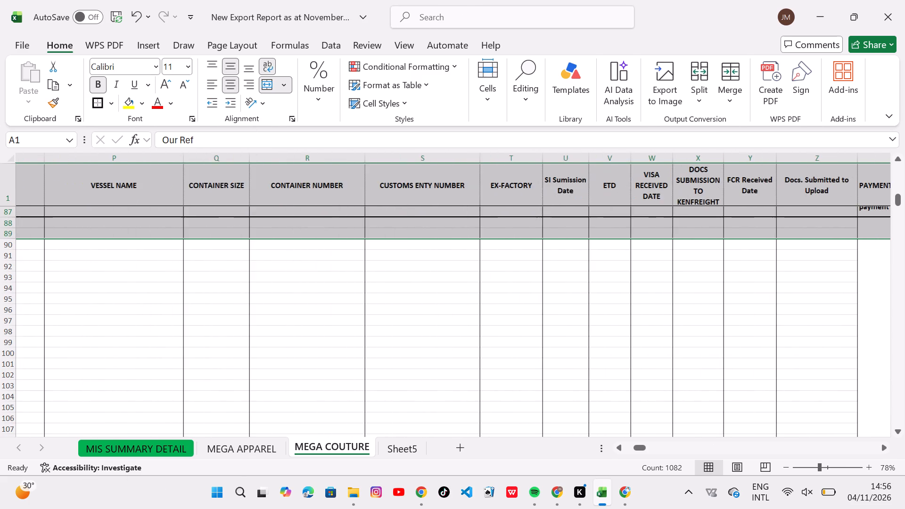
scroll(173, 289, right, 3)
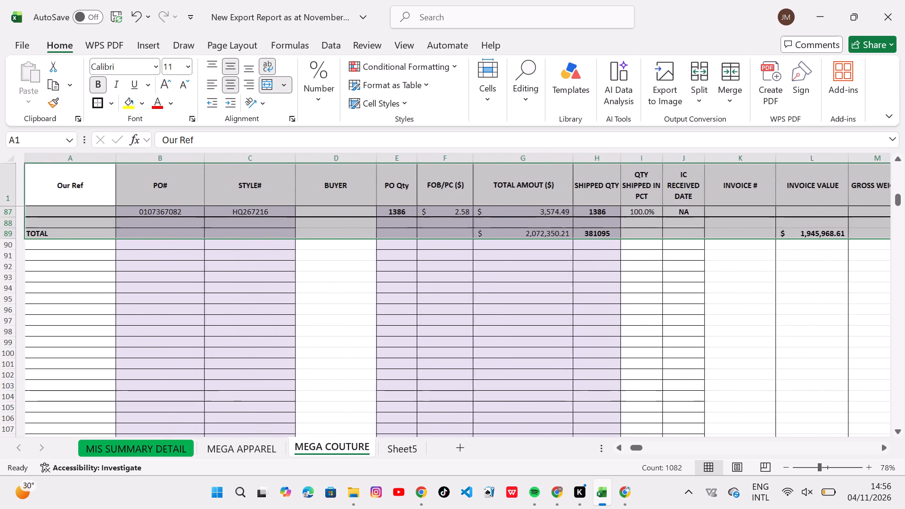
scroll(173, 289, right, 1)
Apply thick outside borders to the whole Mega Apparel table, from the title in A1 through the total row at AC61.
click(264, 449)
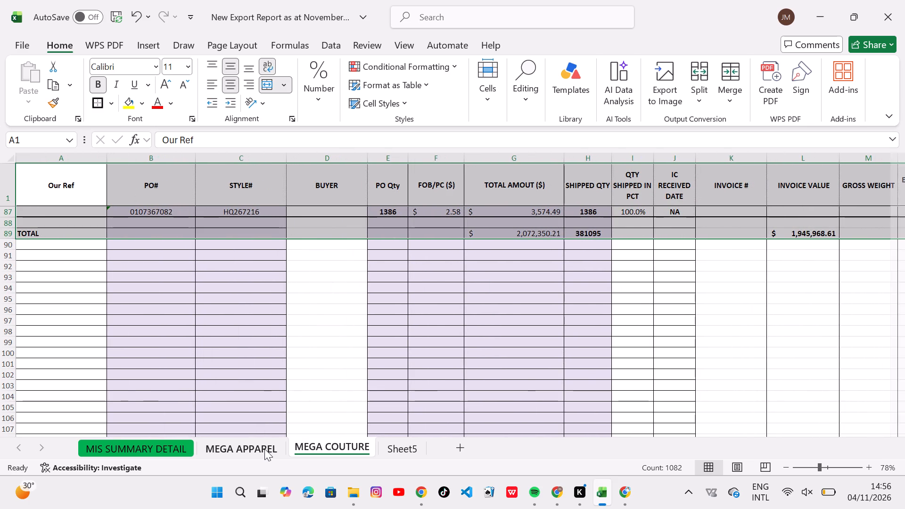
scroll(94, 249, right, 3)
drag(21, 170, 125, 273)
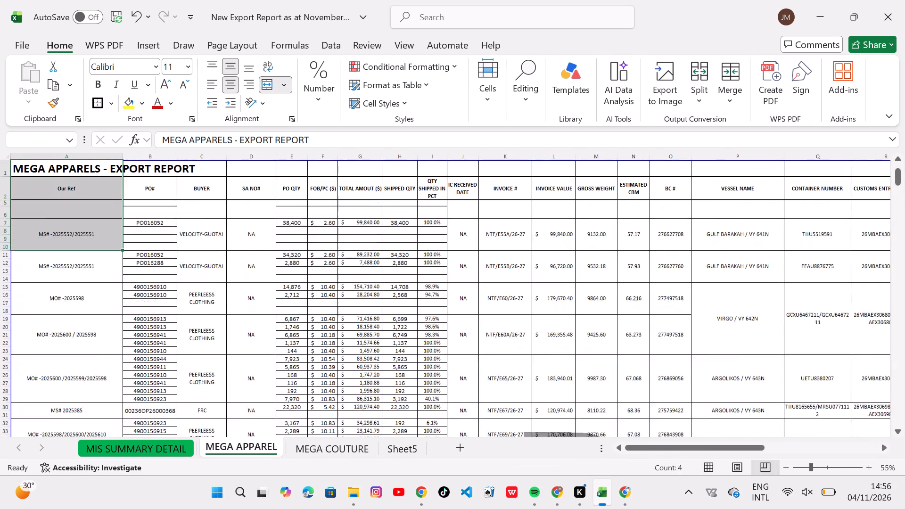
drag(125, 273, 199, 445)
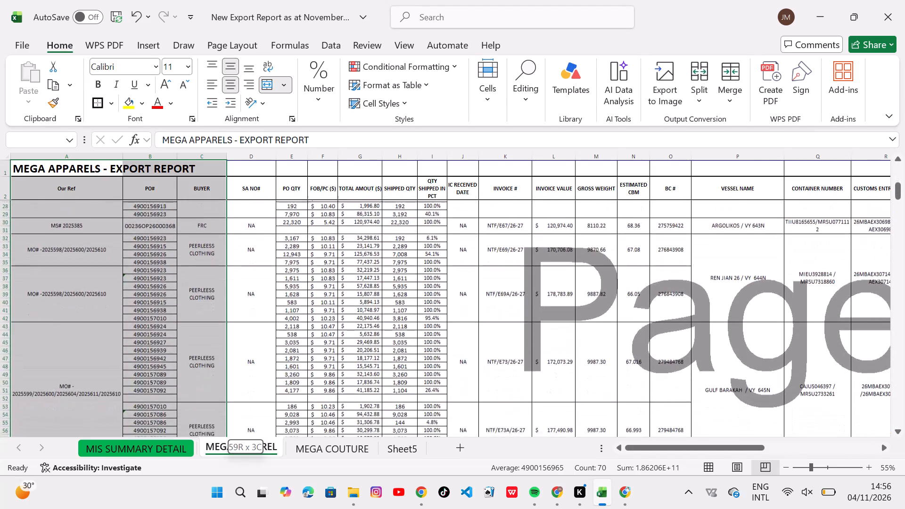
drag(199, 445, 367, 355)
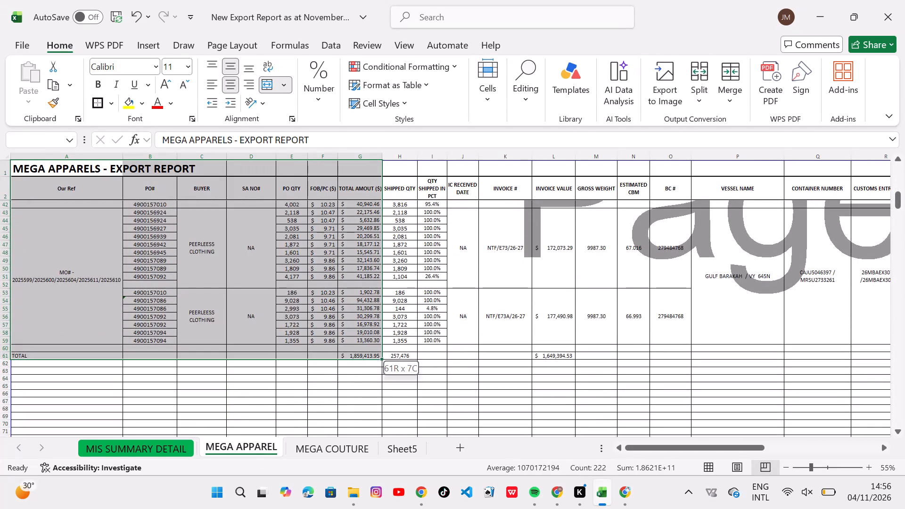
drag(367, 355, 612, 352)
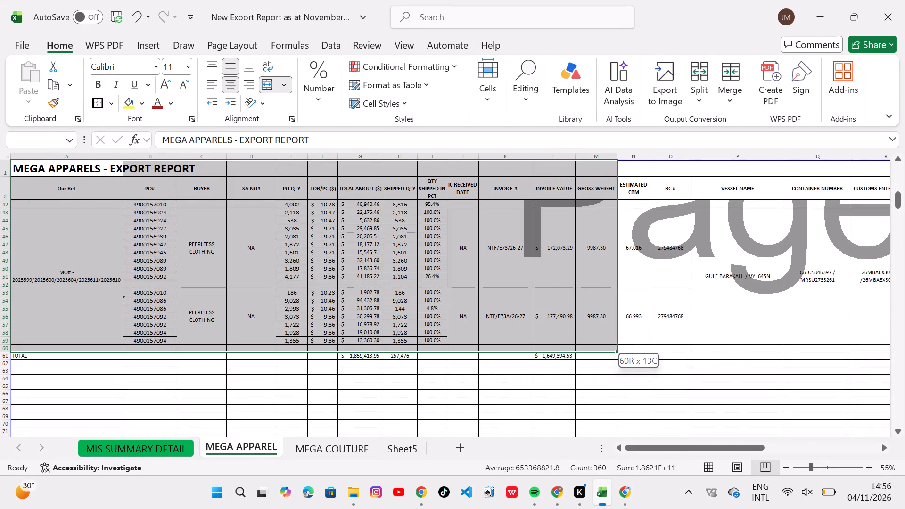
drag(612, 352, 803, 357)
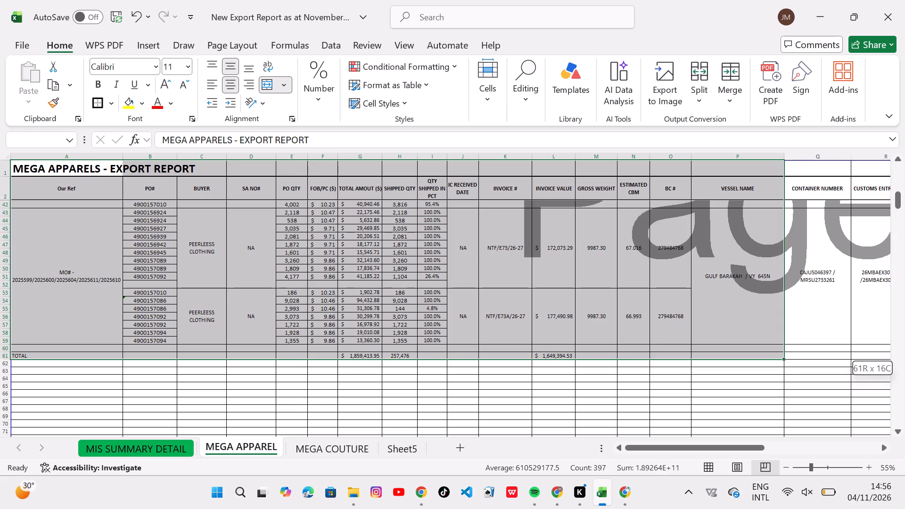
drag(803, 357, 904, 357)
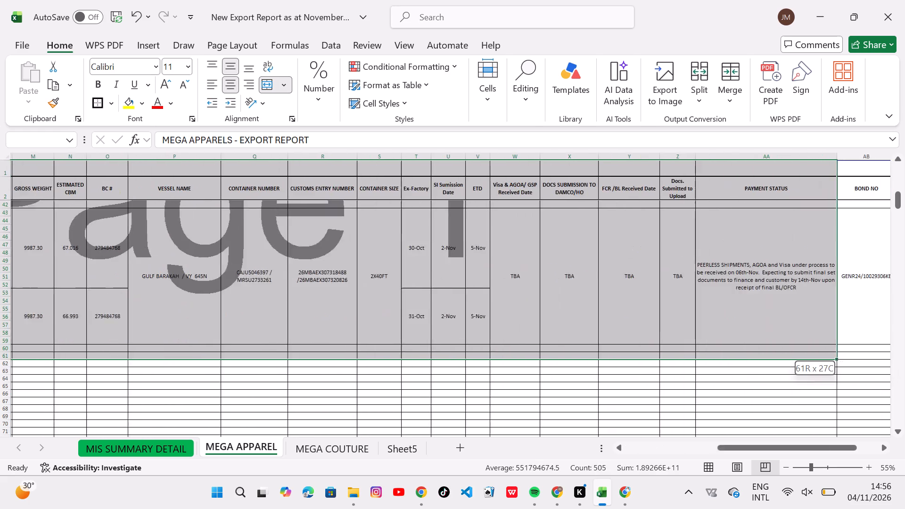
drag(904, 357, 753, 377)
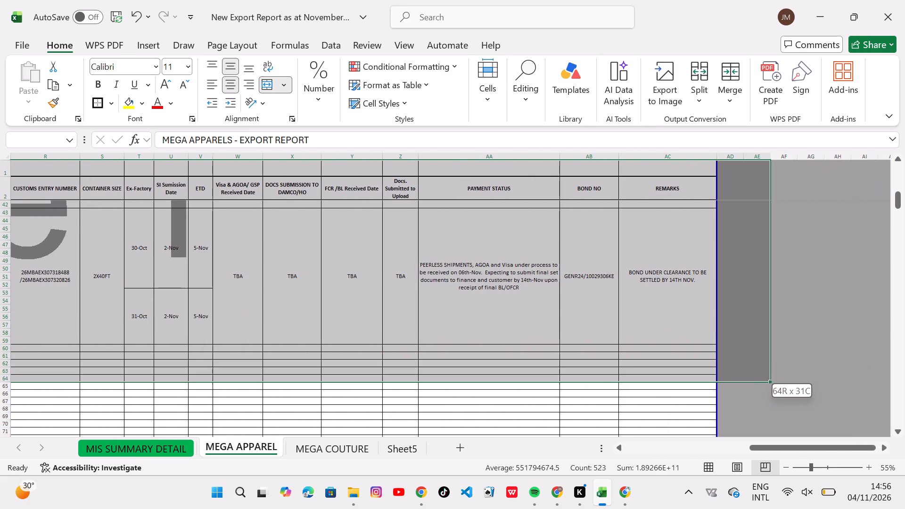
drag(753, 377, 705, 359)
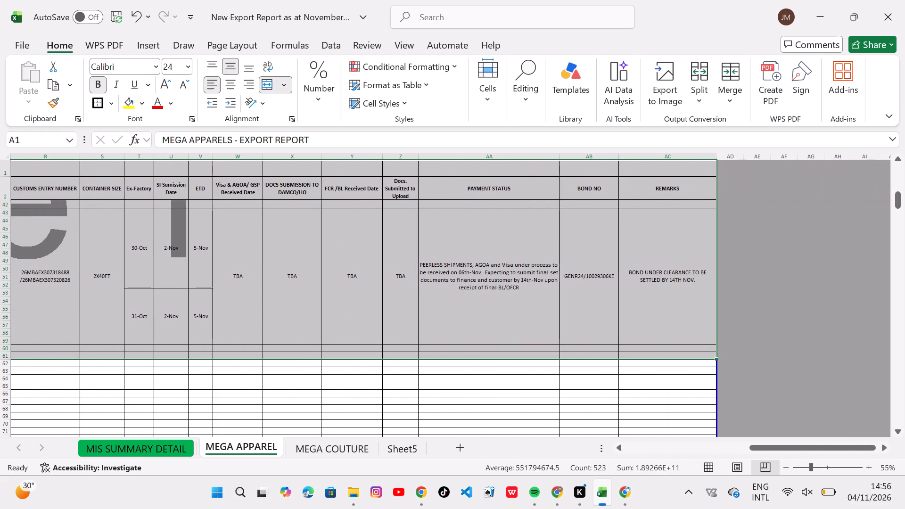
click(96, 103)
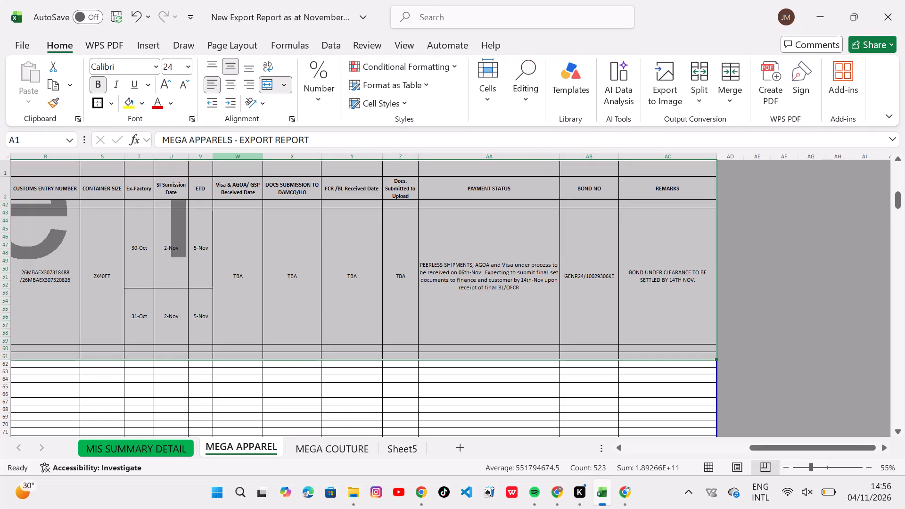
scroll(311, 175, up, 4)
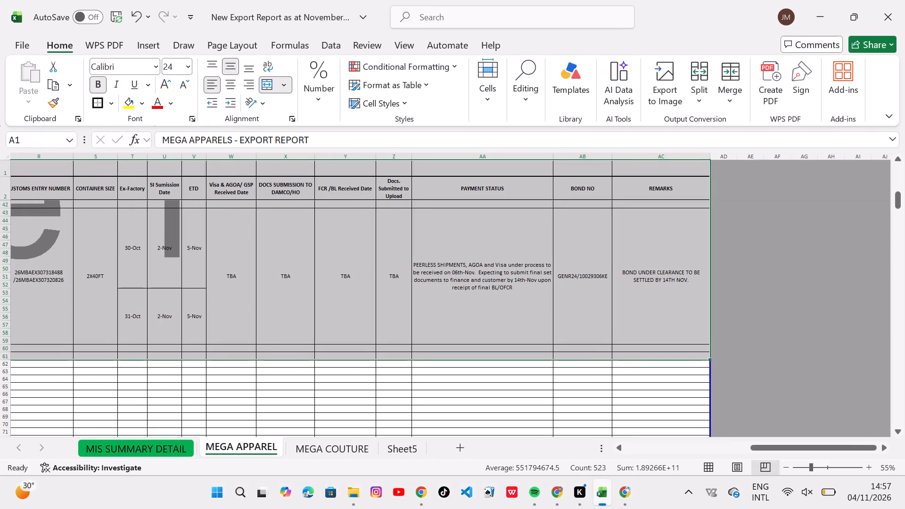
scroll(402, 248, up, 3)
scroll(402, 248, right, 6)
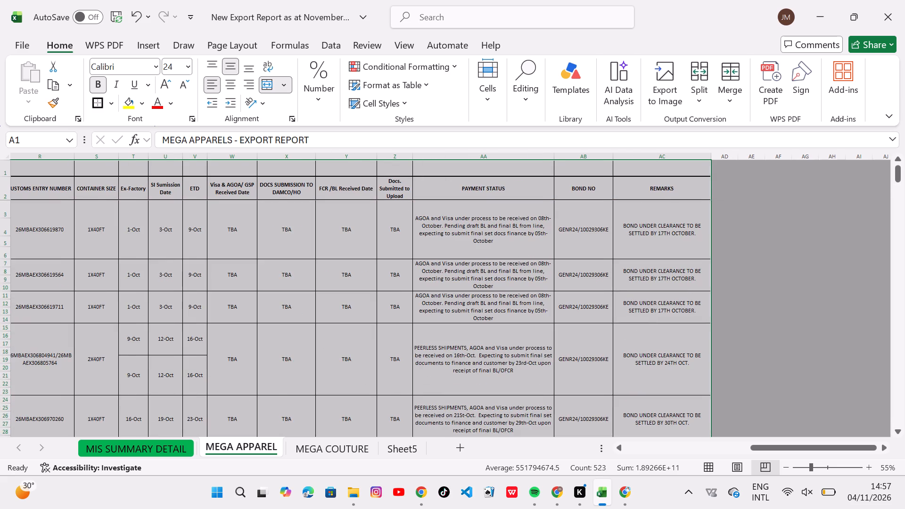
scroll(402, 248, right, 15)
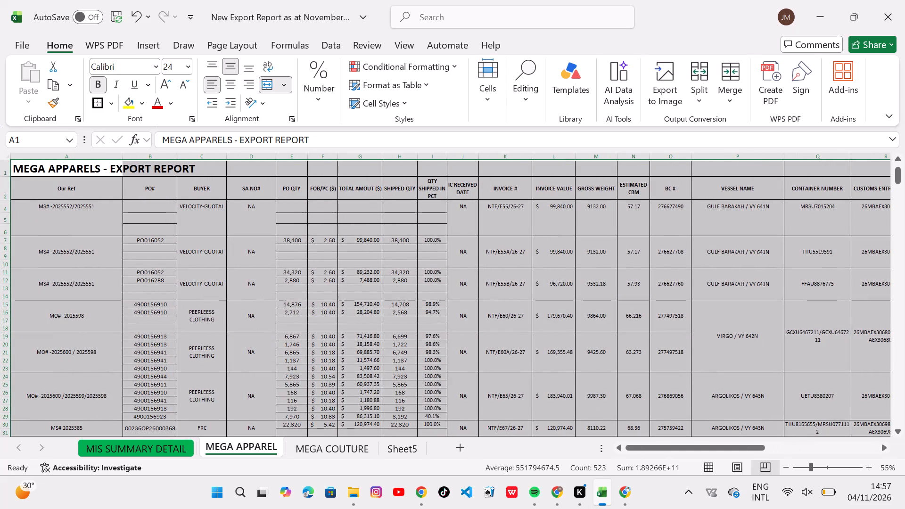
click(172, 224)
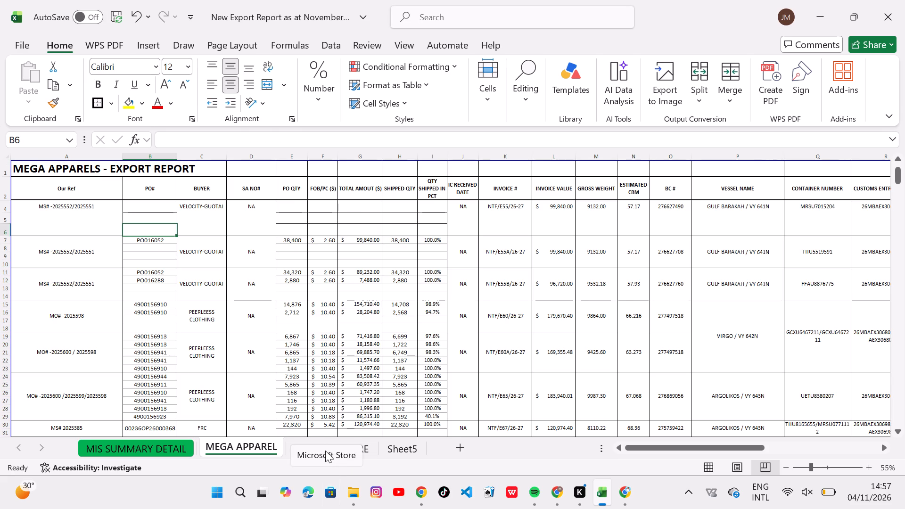
Return to the MEGA COUTURE sheet.
click(358, 445)
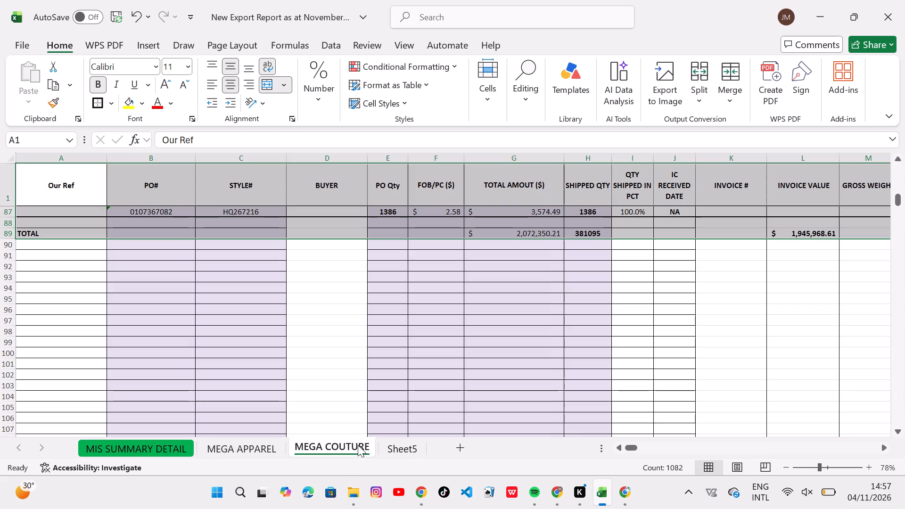
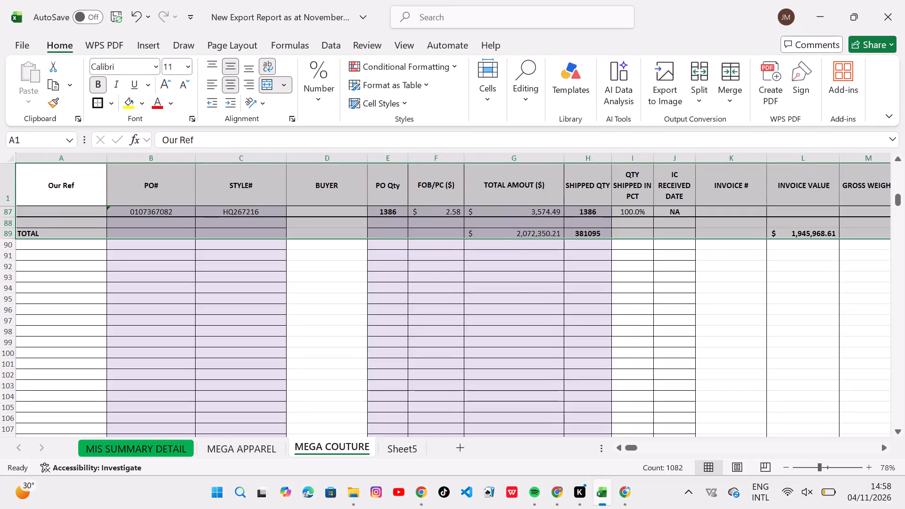
scroll(356, 339, right, 7)
scroll(356, 339, up, 10)
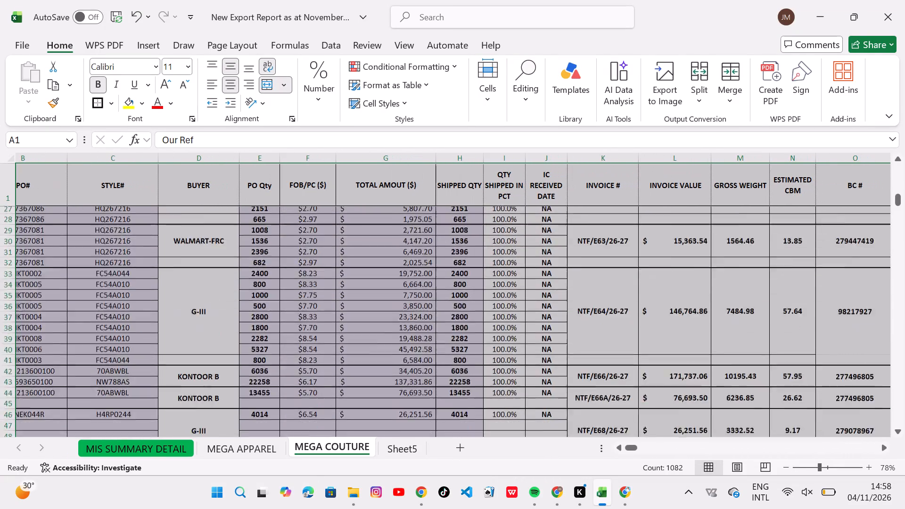
scroll(356, 339, right, 3)
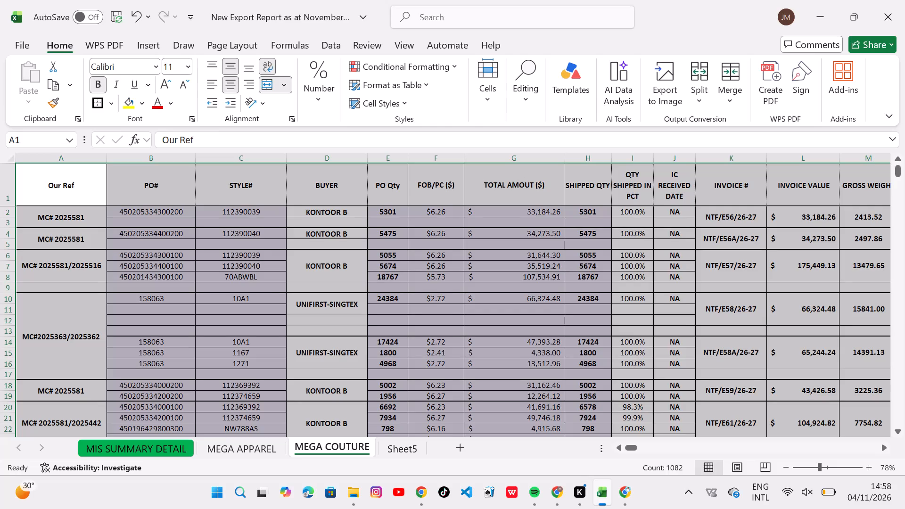
scroll(306, 315, right, 1)
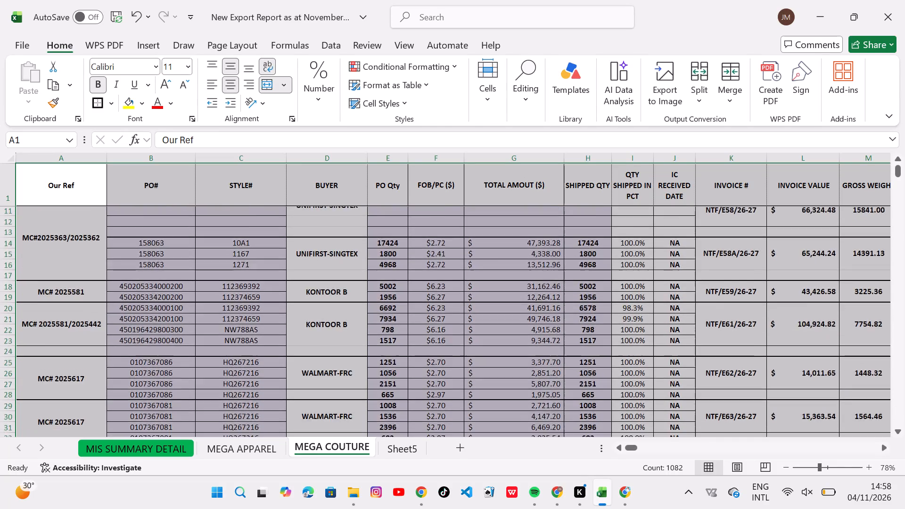
scroll(306, 315, right, 1)
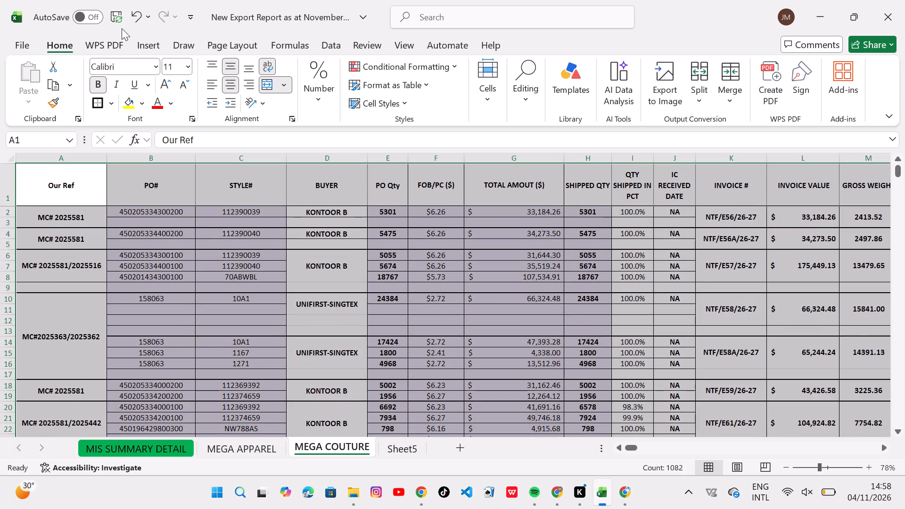
triple_click(116, 20)
click(116, 20)
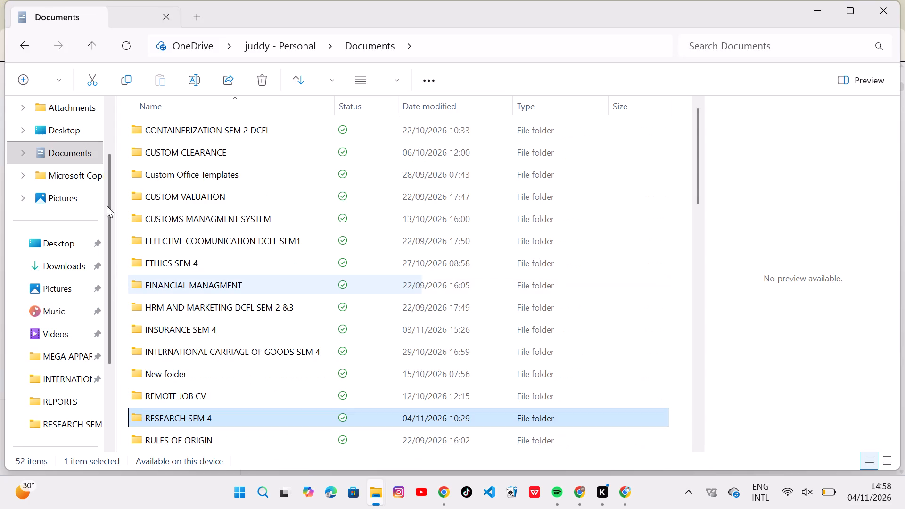
double_click(66, 361)
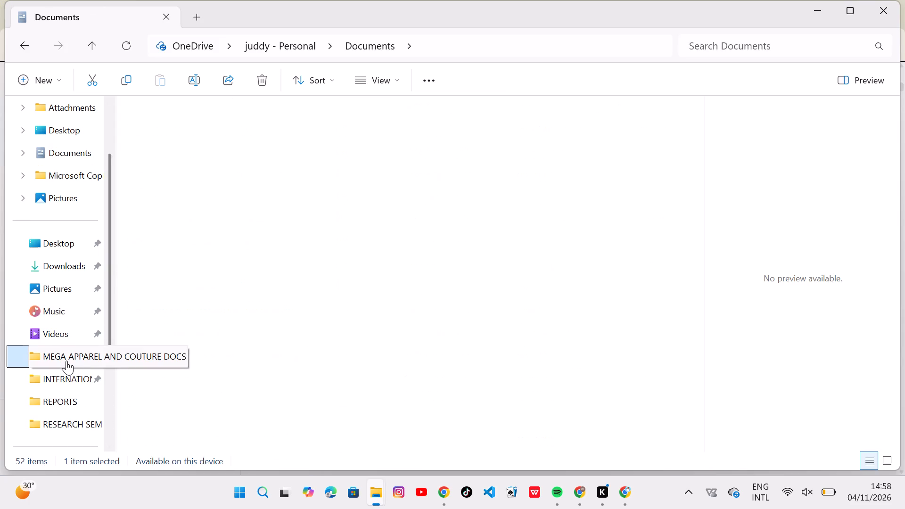
click(259, 154)
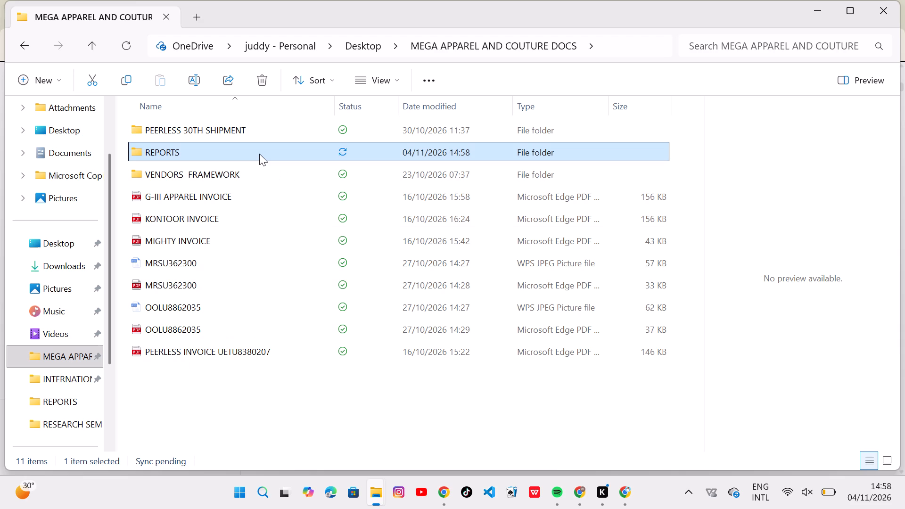
double_click(259, 154)
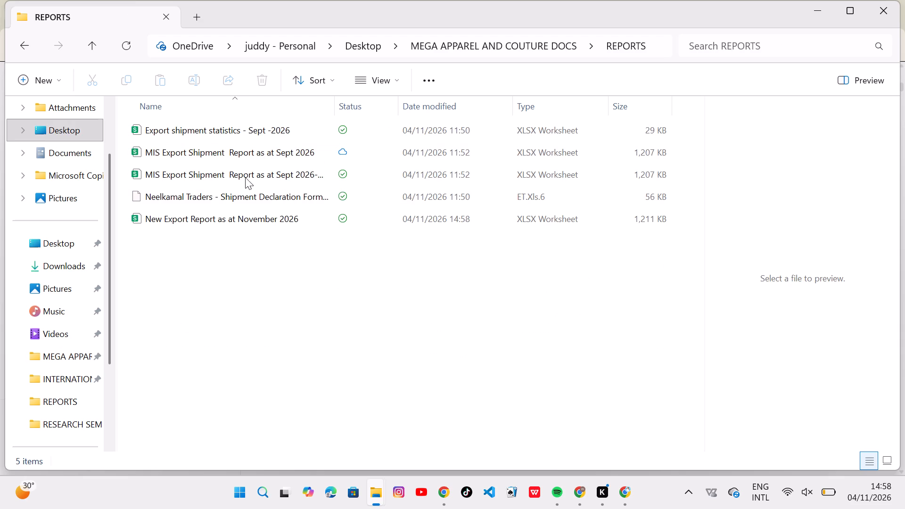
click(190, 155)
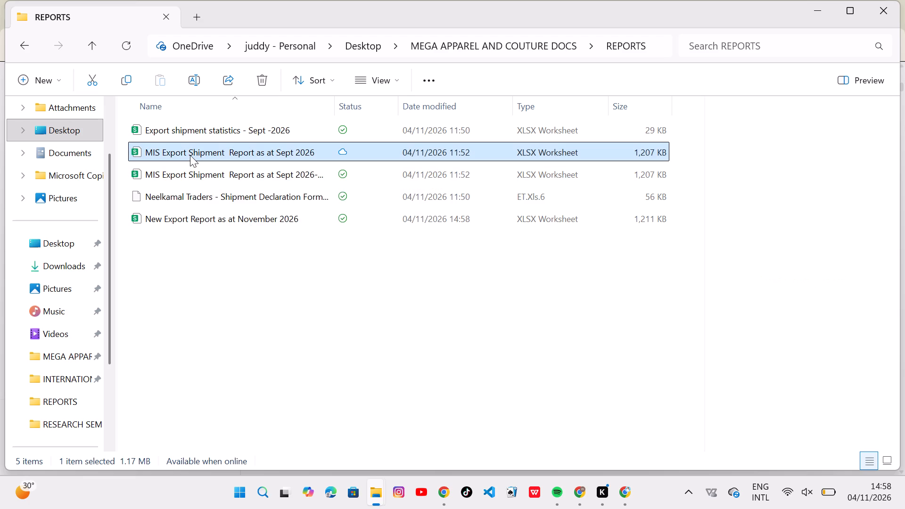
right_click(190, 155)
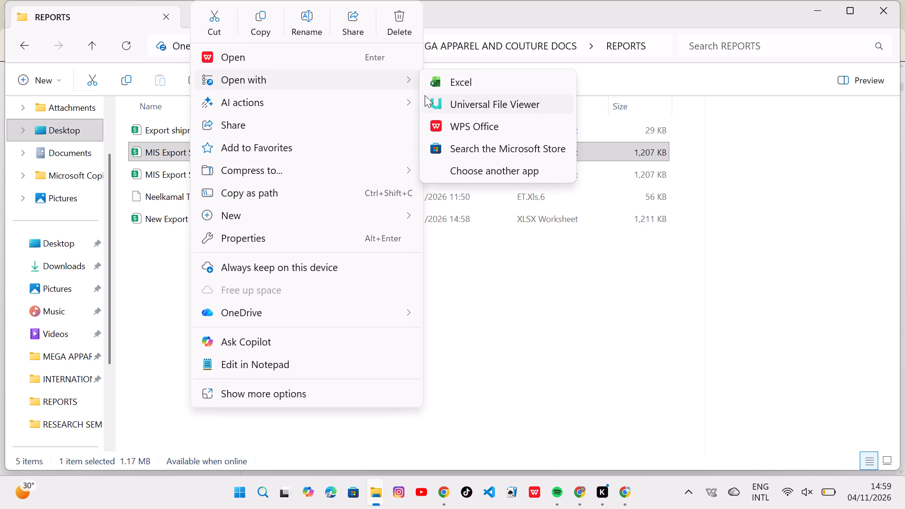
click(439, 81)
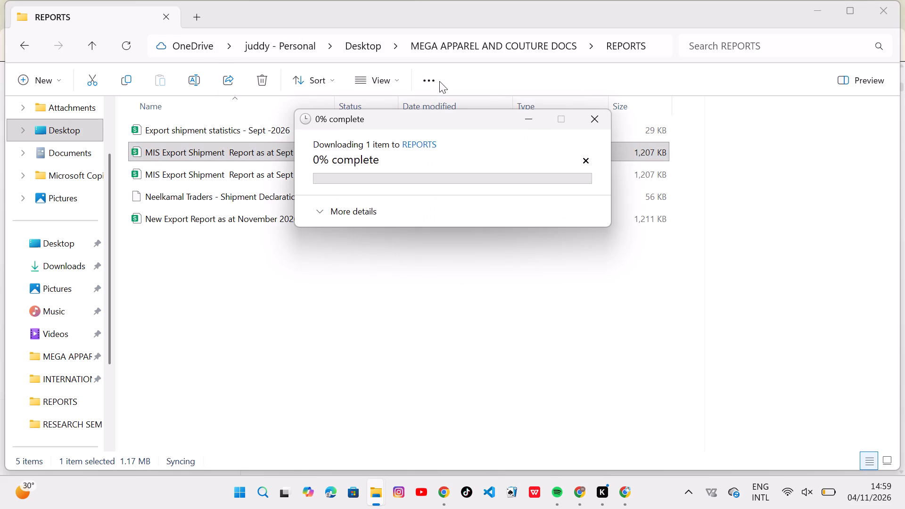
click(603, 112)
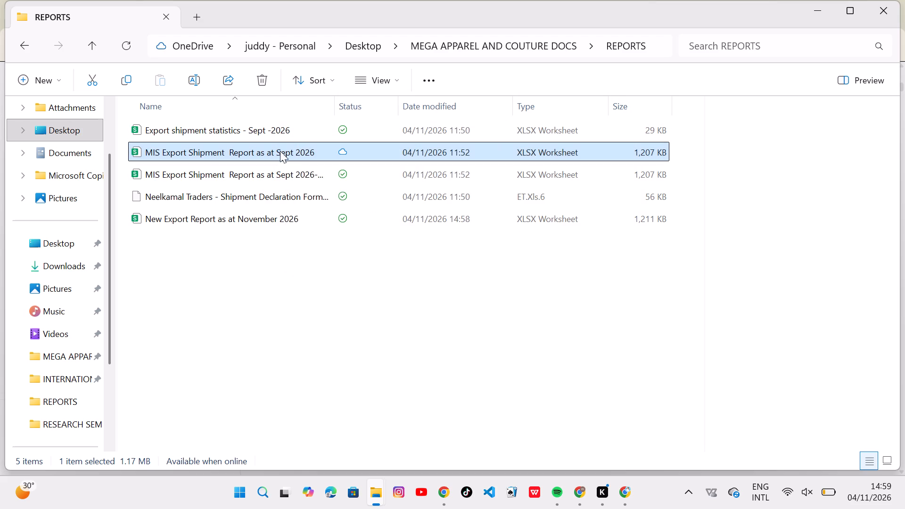
Open the "MIS Export Shipment Report as at Sept 2026-DESKTOP-OO309VO" copy in Excel.
click(299, 176)
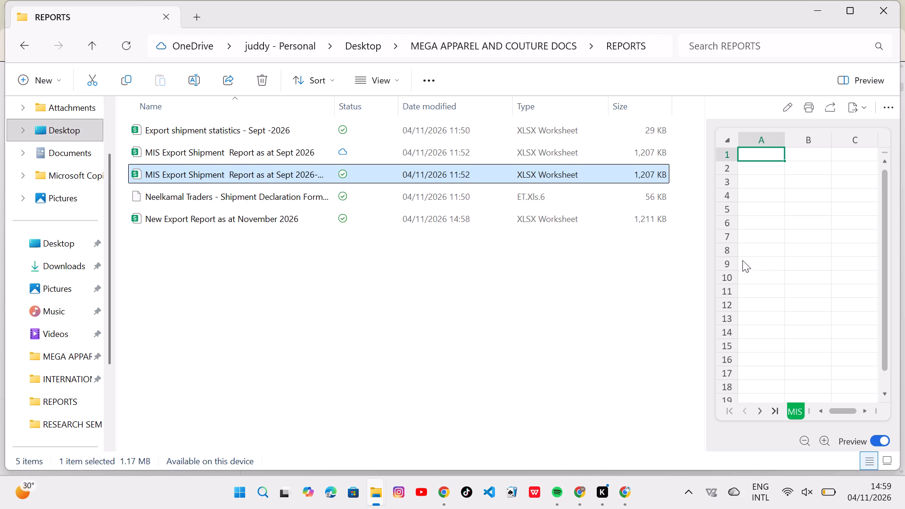
click(778, 410)
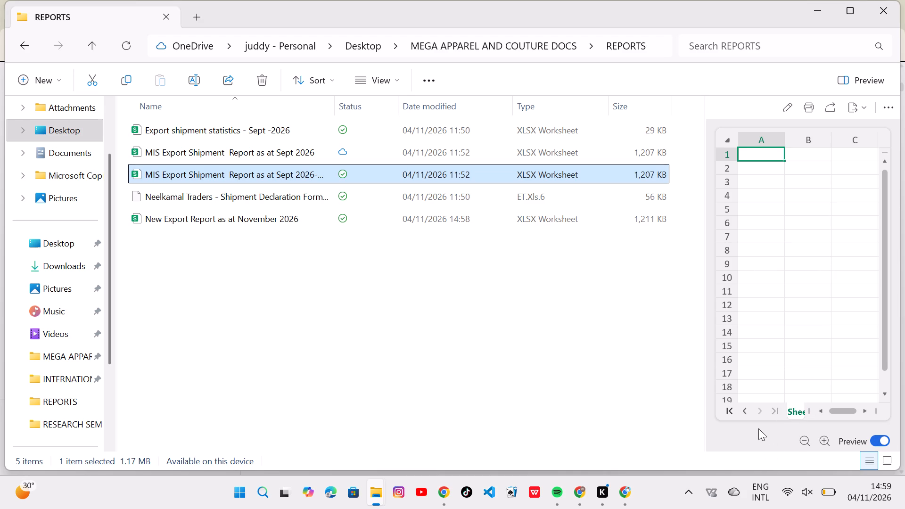
right_click(298, 173)
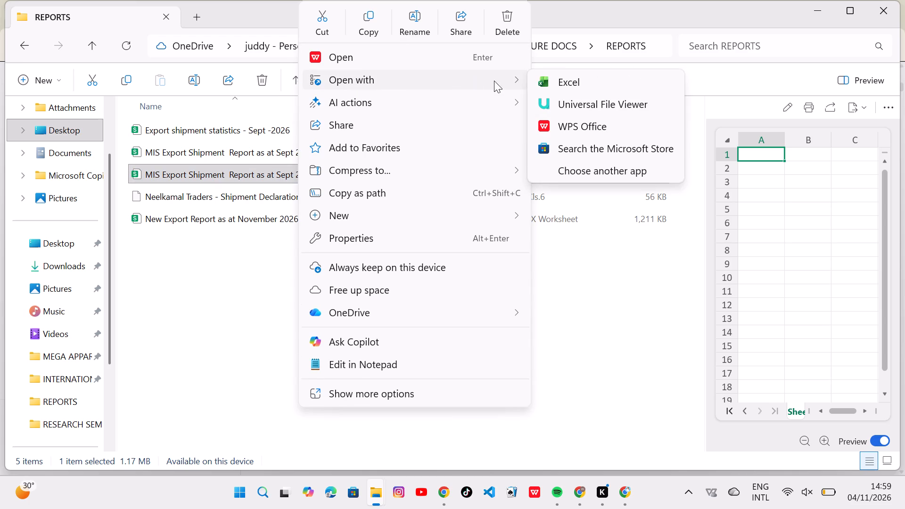
click(557, 72)
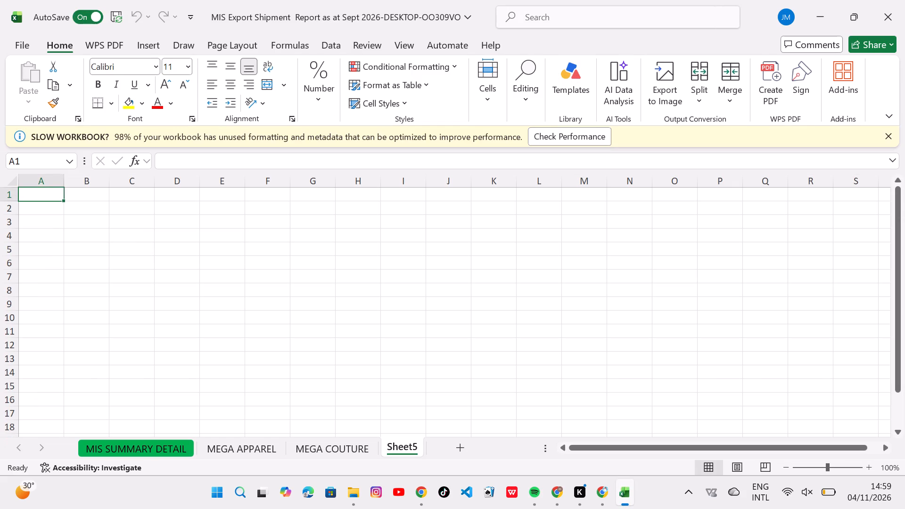
Examine the Sheet5, MEGA APPAREL and MEGA COUTURE sheets of the September report copy, and close the workbook.
scroll(294, 333, down, 2)
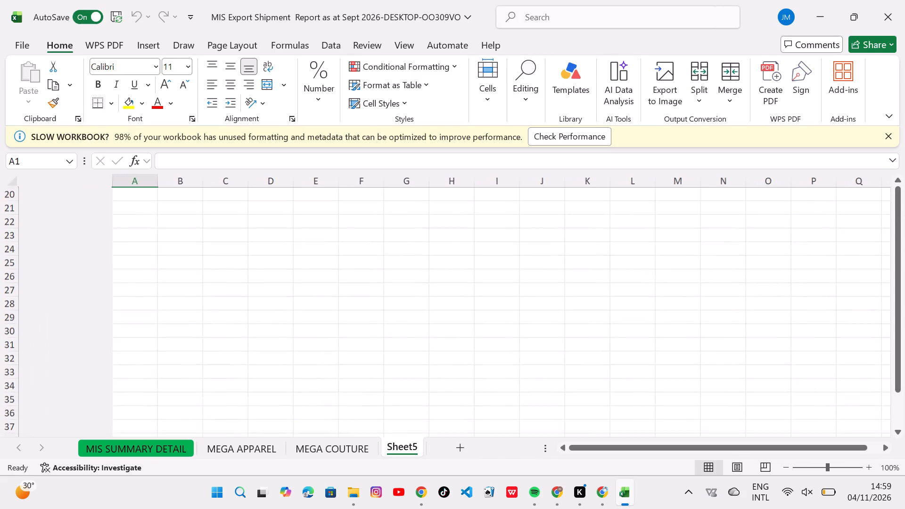
scroll(287, 334, left, 2)
scroll(287, 334, up, 6)
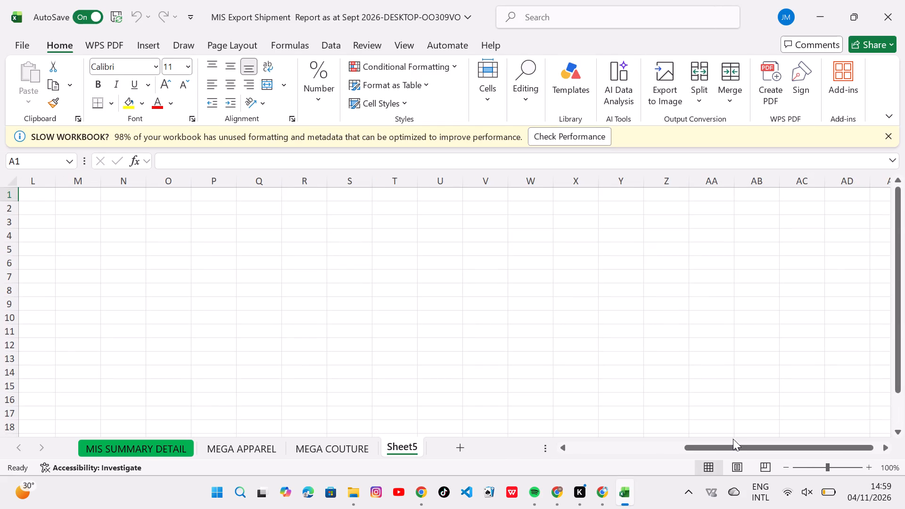
scroll(604, 341, right, 9)
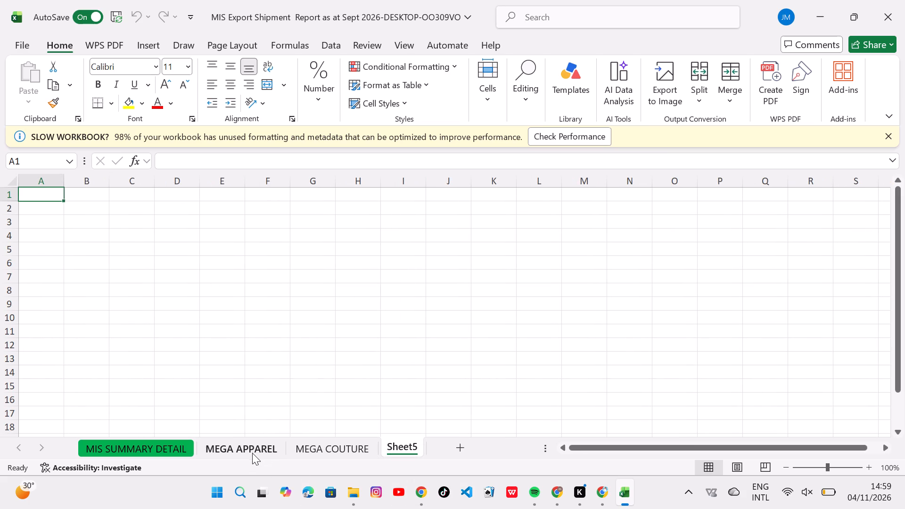
click(252, 452)
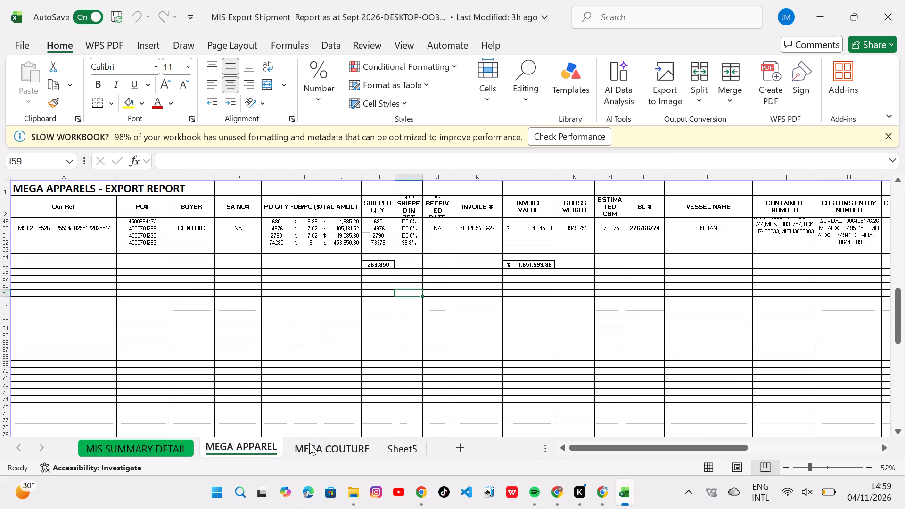
click(321, 445)
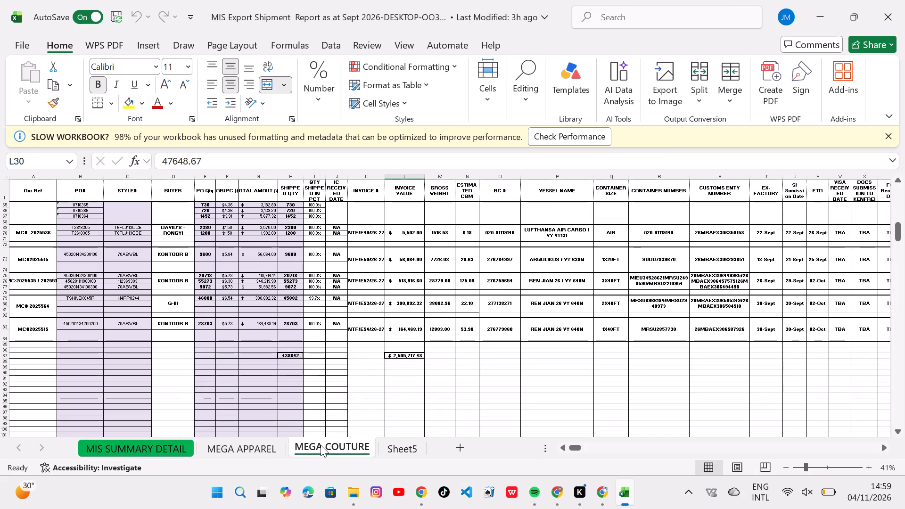
scroll(258, 365, up, 4)
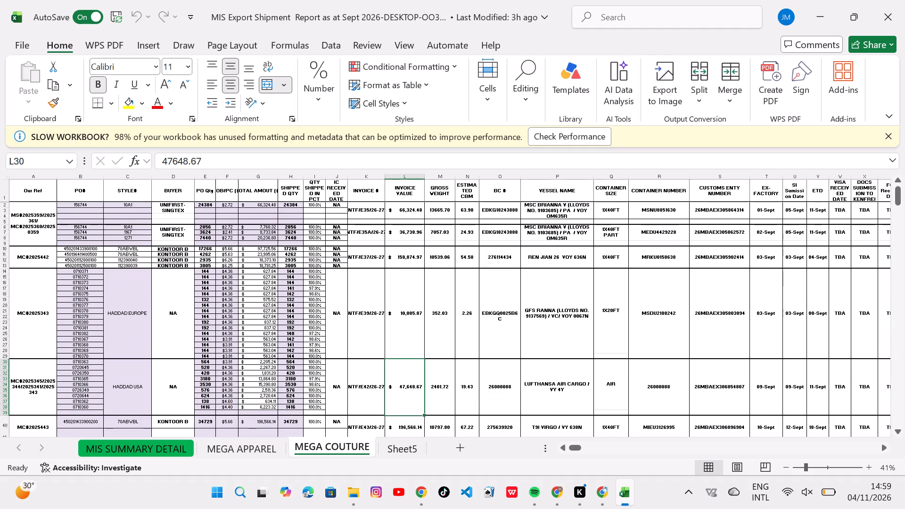
scroll(258, 365, left, 2)
scroll(258, 365, right, 2)
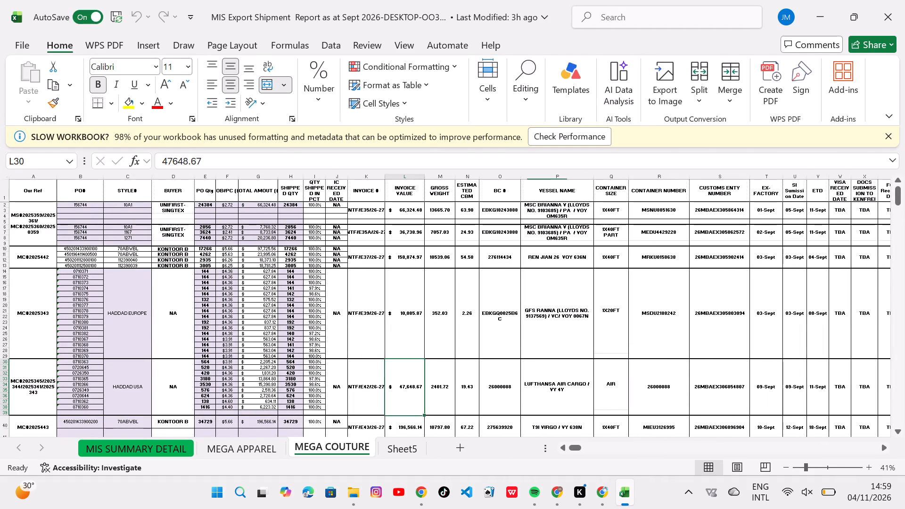
click(903, 1)
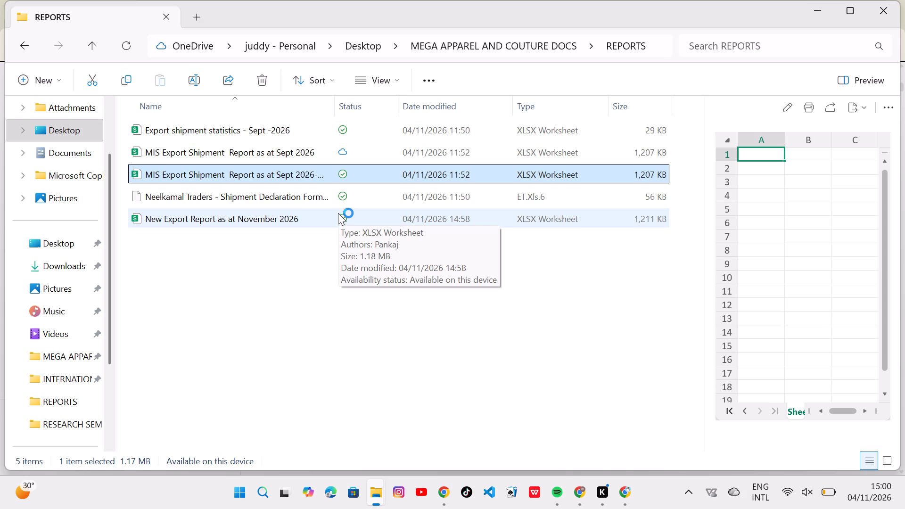
Delete the "MIS Export Shipment Report as at Sept 2026-DESKTOP-OO309VO" file from the REPORTS folder.
key(Delete)
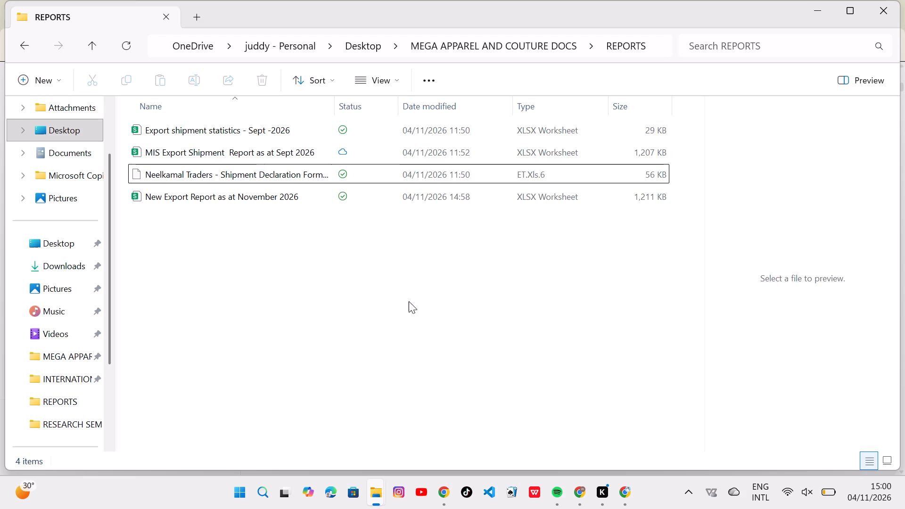
click(493, 358)
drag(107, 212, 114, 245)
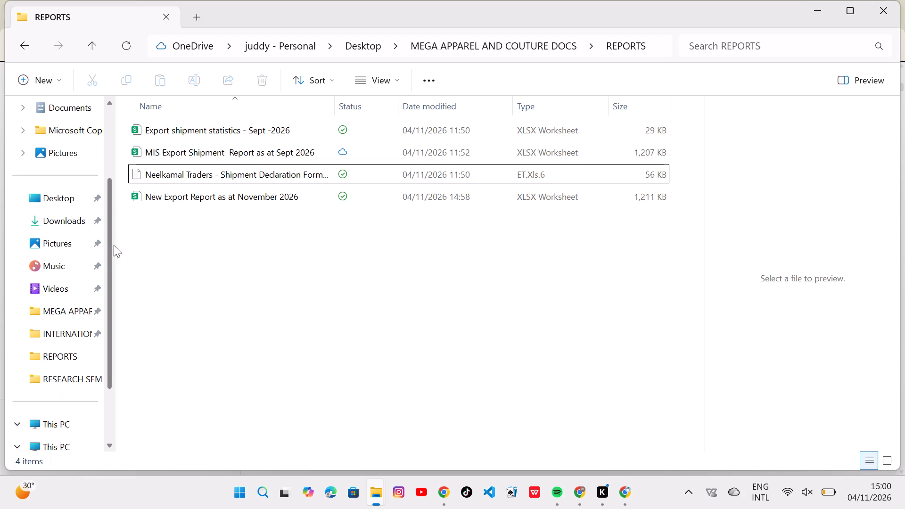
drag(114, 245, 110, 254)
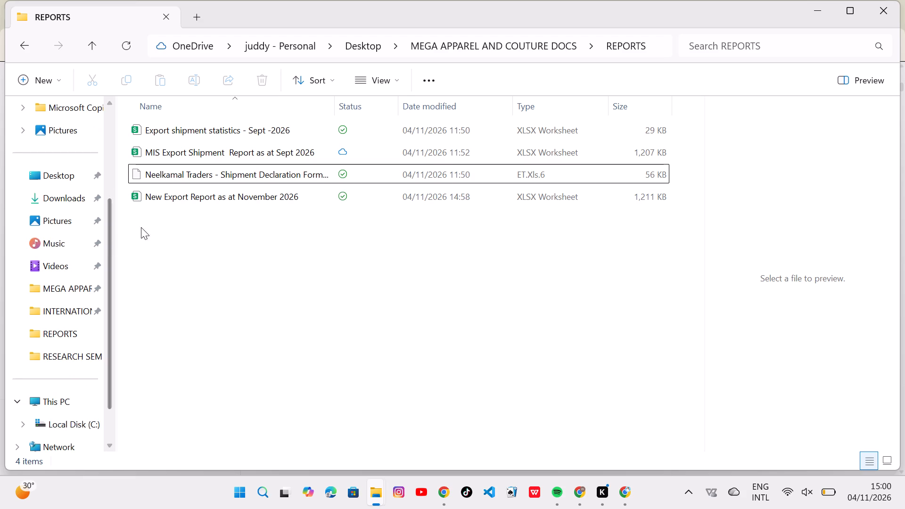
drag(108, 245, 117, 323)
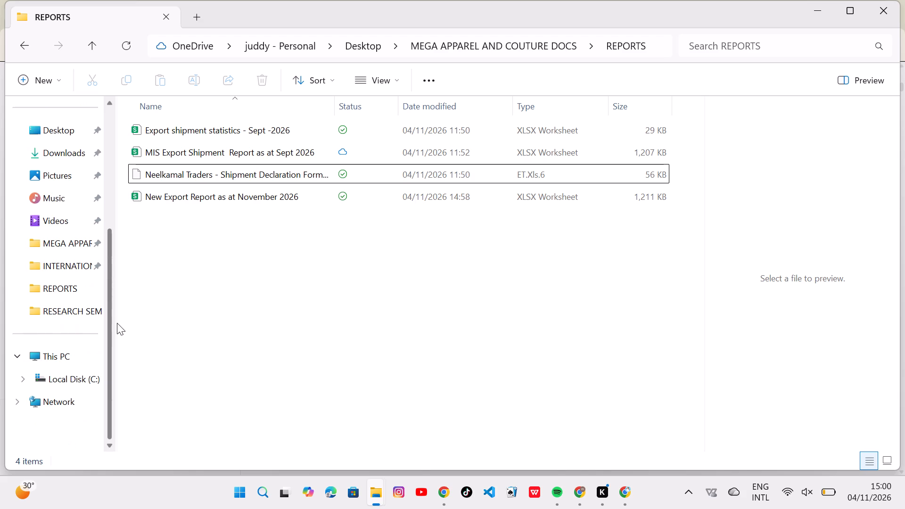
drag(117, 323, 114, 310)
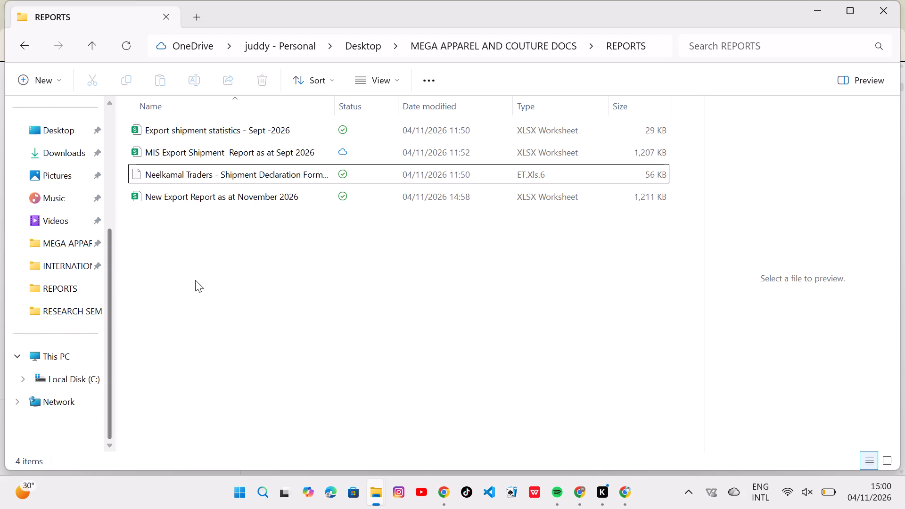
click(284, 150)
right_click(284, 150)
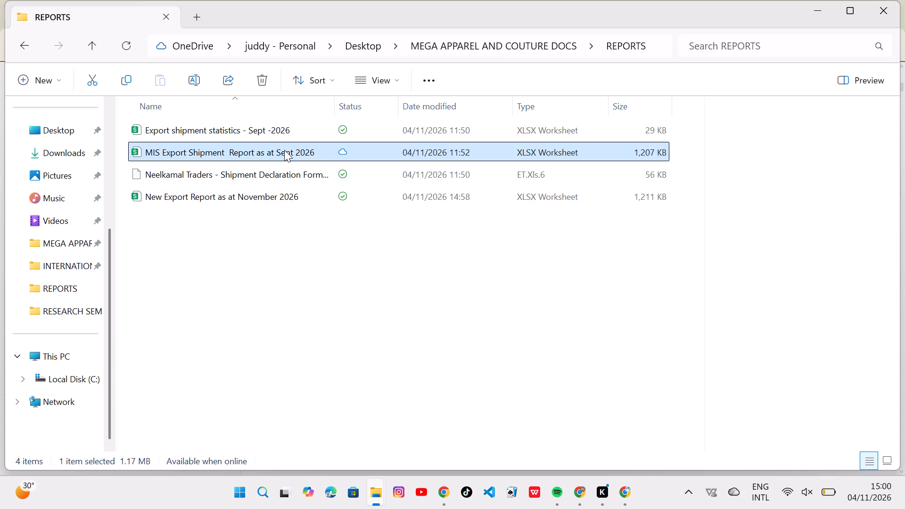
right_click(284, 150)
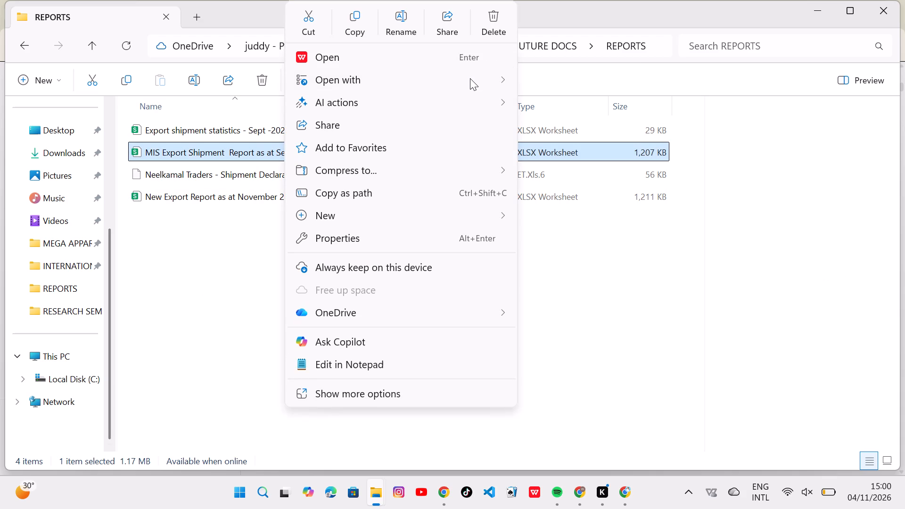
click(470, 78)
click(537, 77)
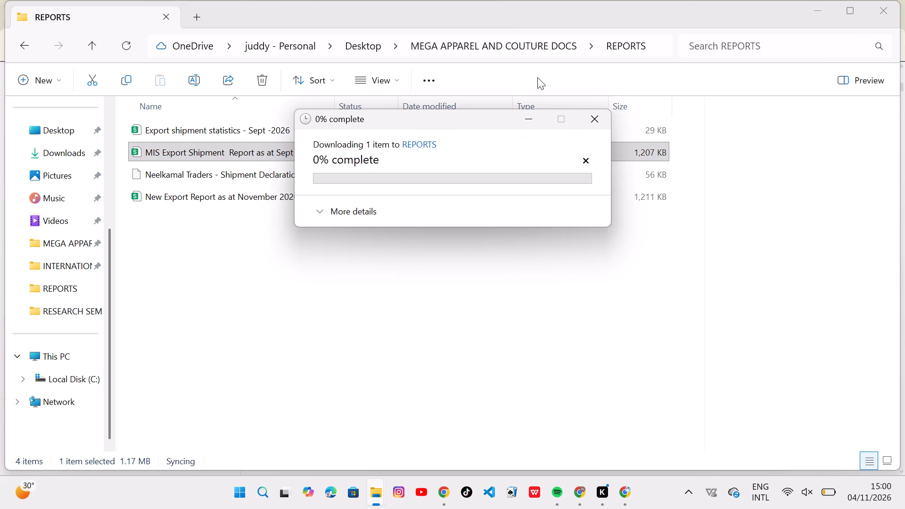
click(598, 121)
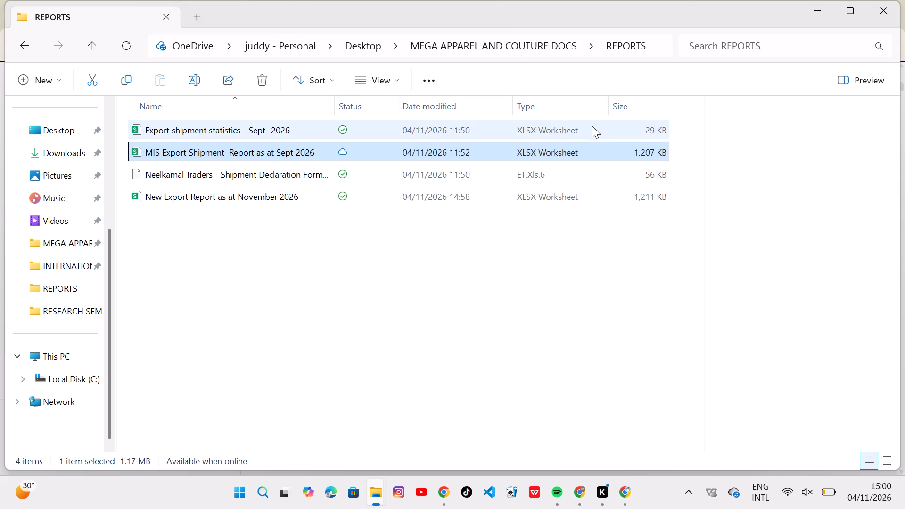
Open the "New Export Report as at November 2026" file from the REPORTS folder in Excel.
click(257, 203)
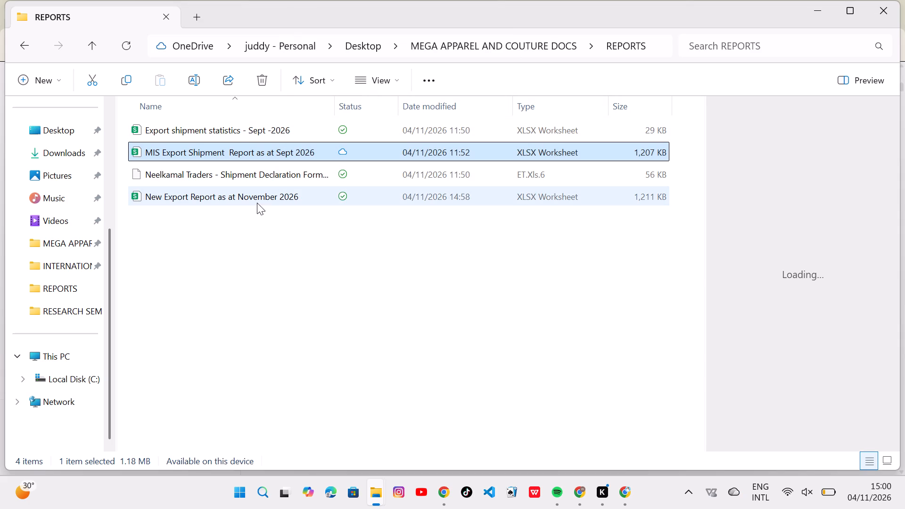
right_click(257, 203)
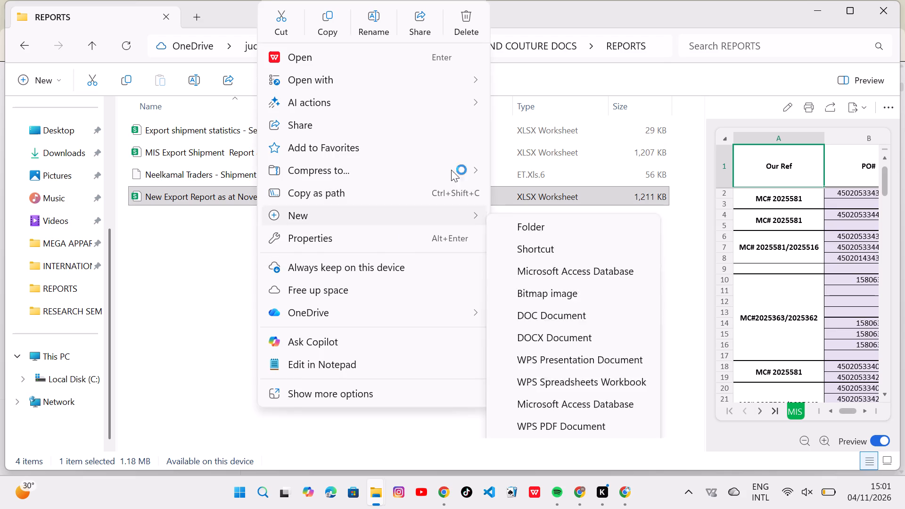
click(423, 82)
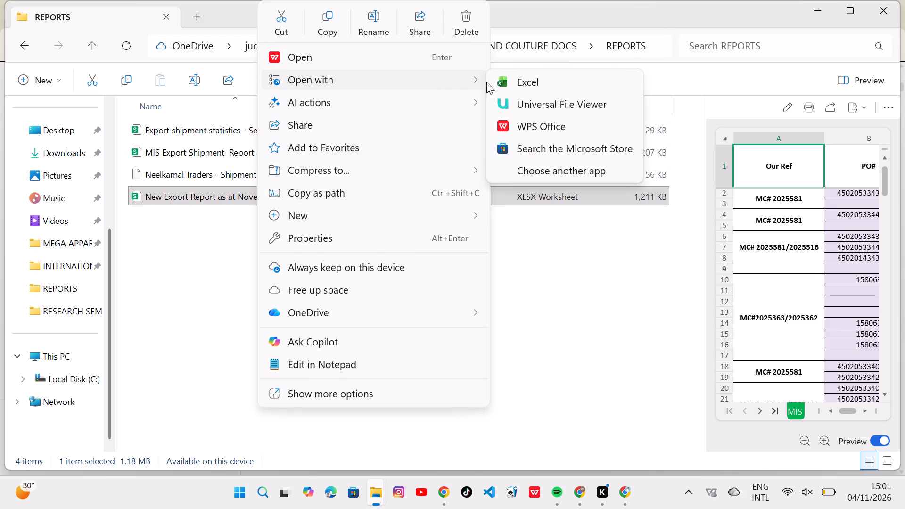
click(514, 82)
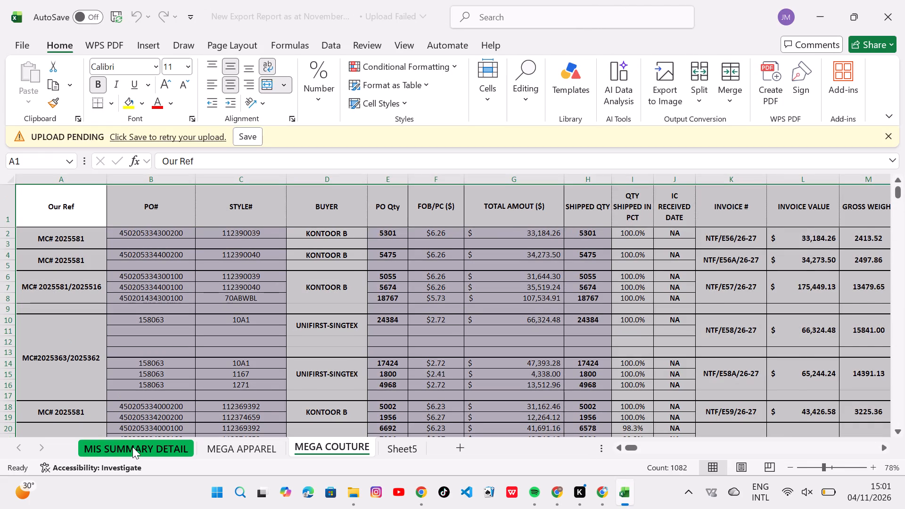
Examine the MIS SUMMARY DETAIL sheet of the new export report, and close the workbook.
click(132, 447)
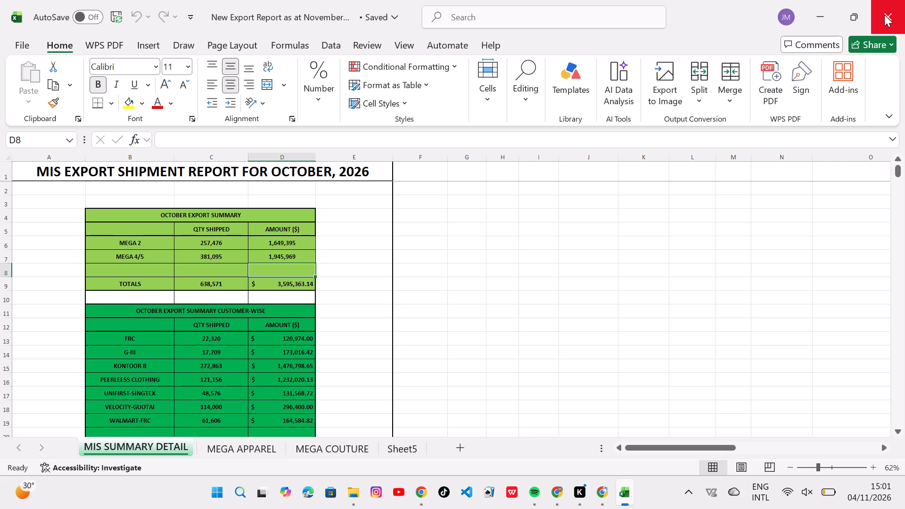
click(884, 15)
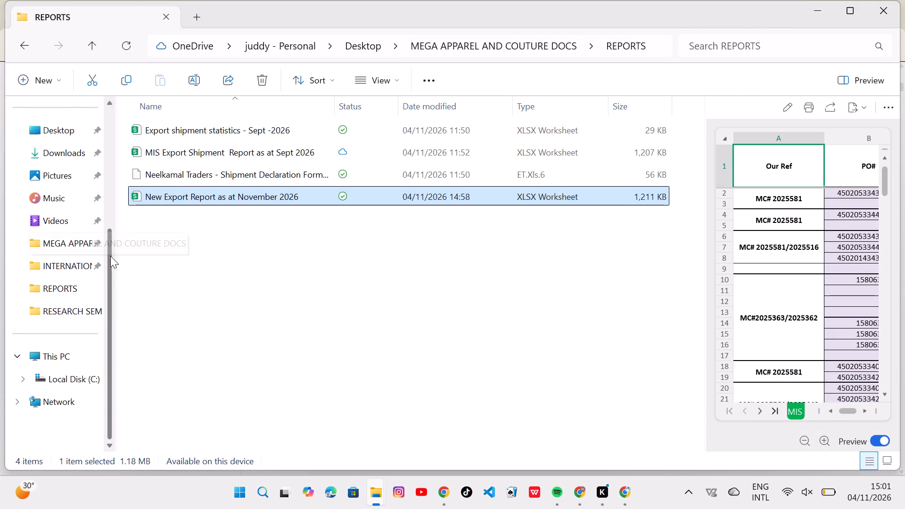
Minimize the REPORTS folder window.
drag(110, 266, 135, 112)
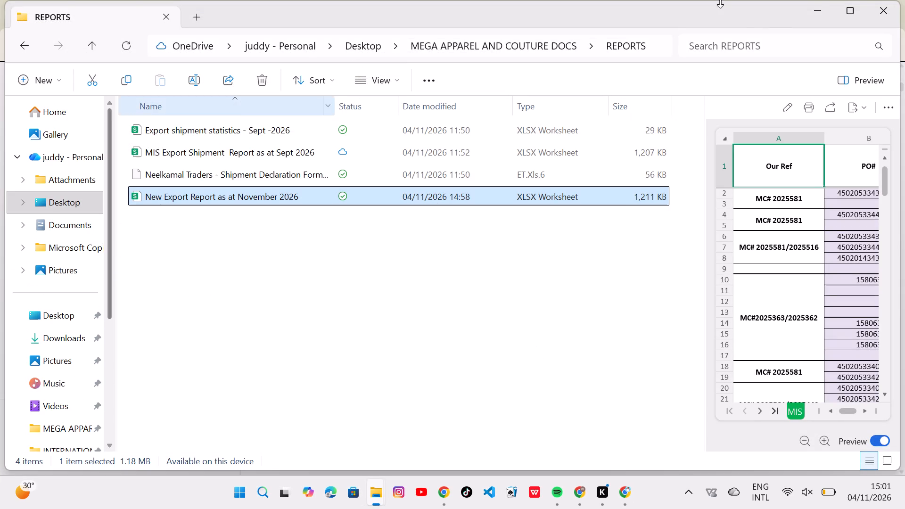
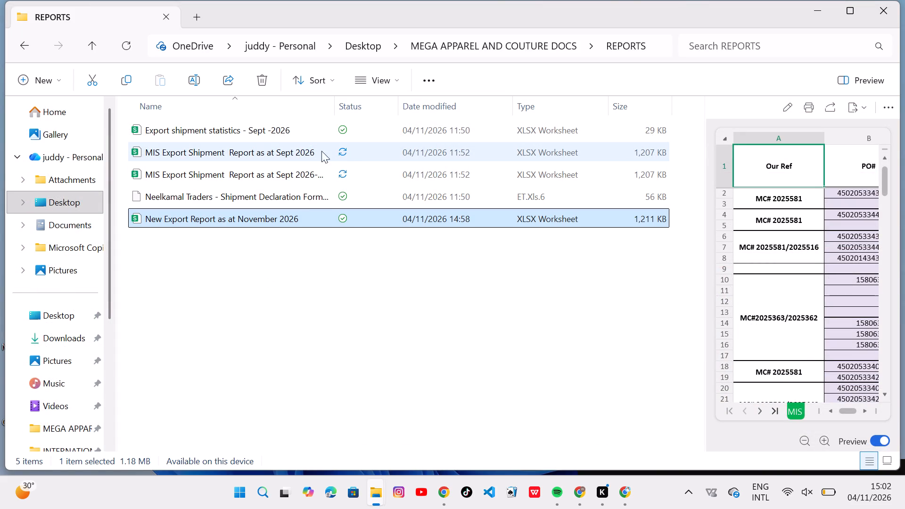
click(296, 152)
right_click(296, 152)
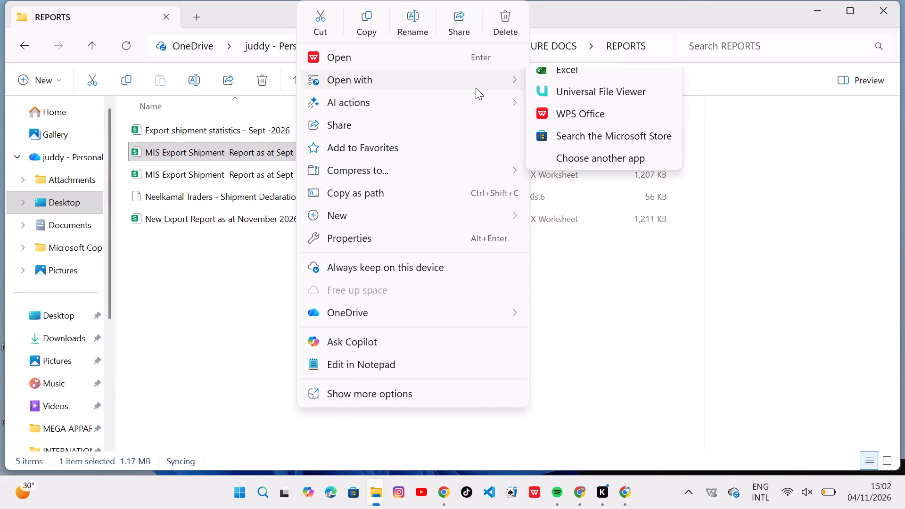
click(565, 84)
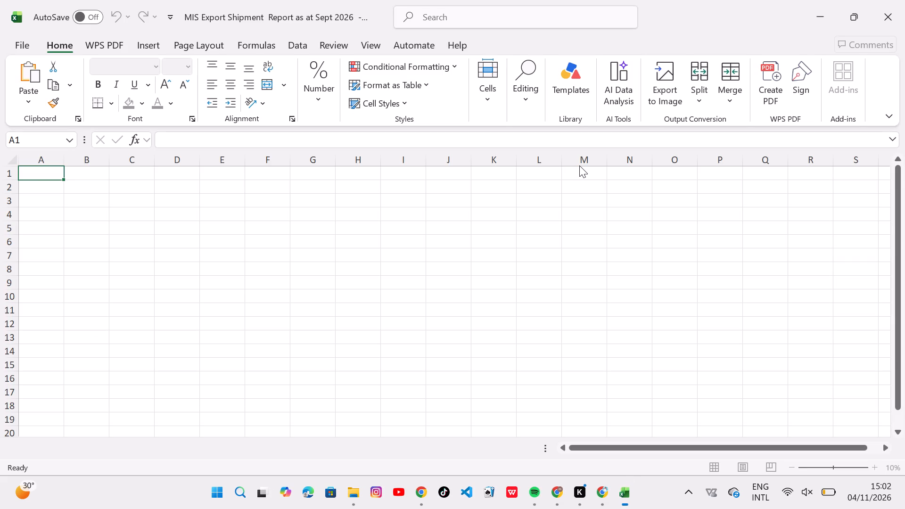
Examine the MEGA APPAREL and MEGA COUTURE sheets of the September shipment report, and close the workbook.
click(150, 444)
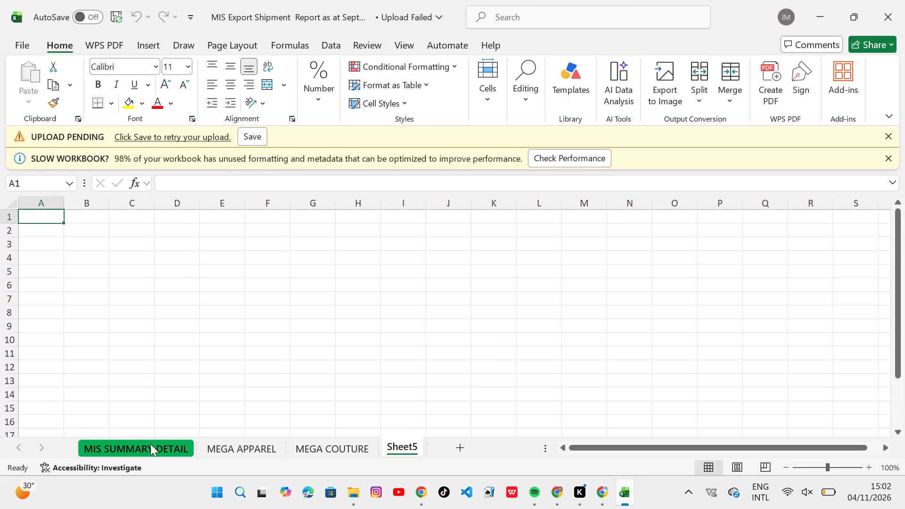
click(269, 445)
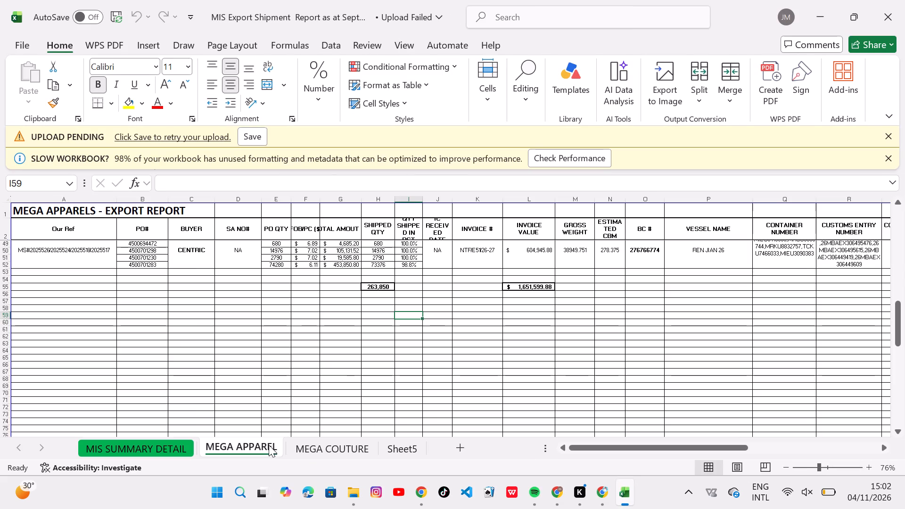
click(340, 462)
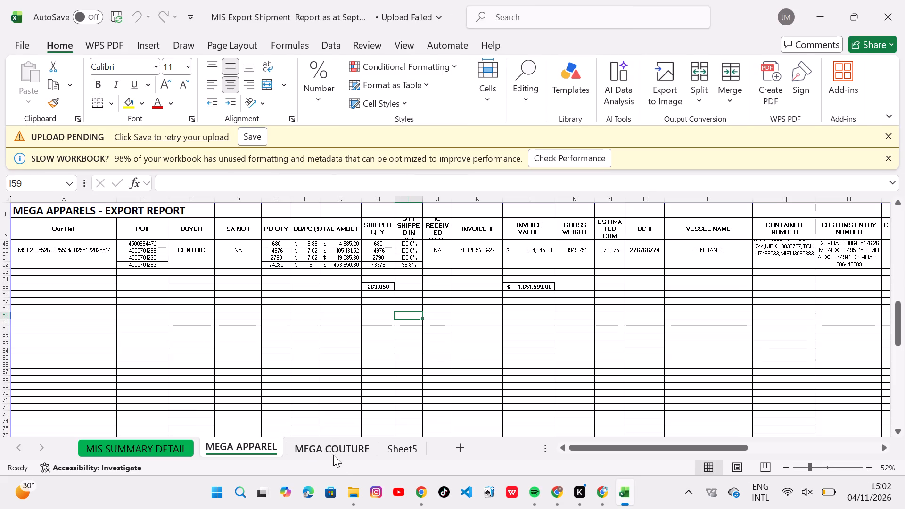
click(330, 451)
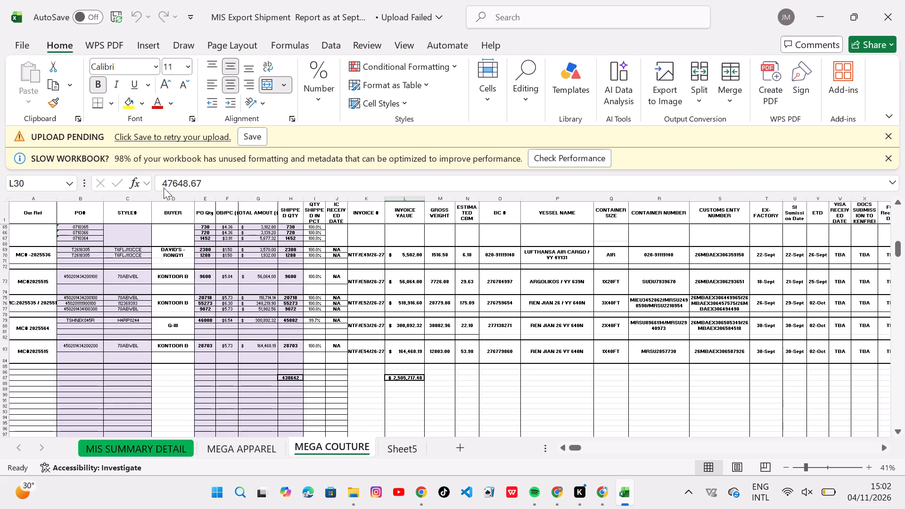
click(898, 3)
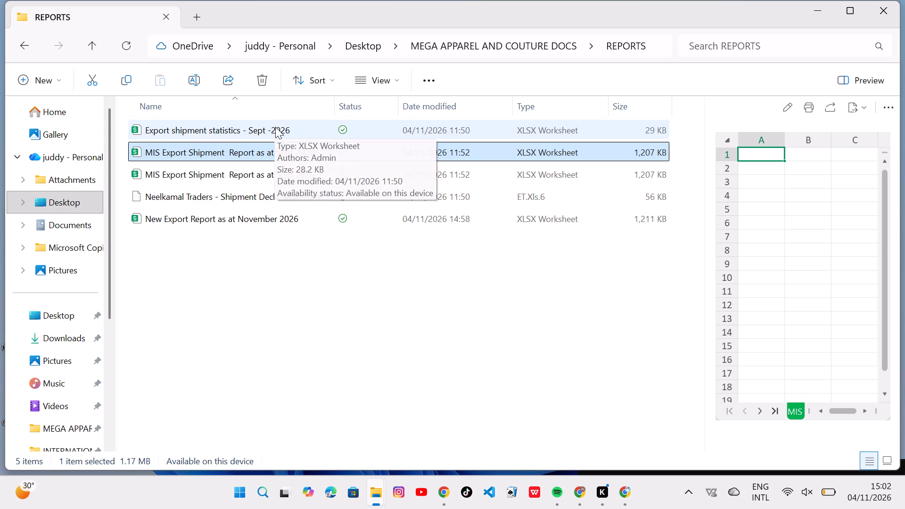
Select the "Export shipment statistics - Sept -2026", "Neelkamal Traders - Shipment Declaration Form" and "New Export Report as at November 2026" files together in REPORTS.
click(304, 261)
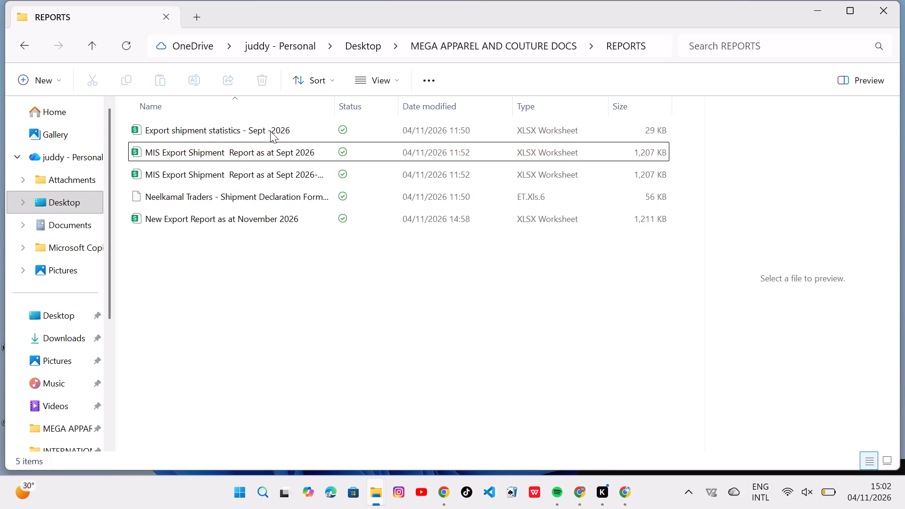
click(270, 131)
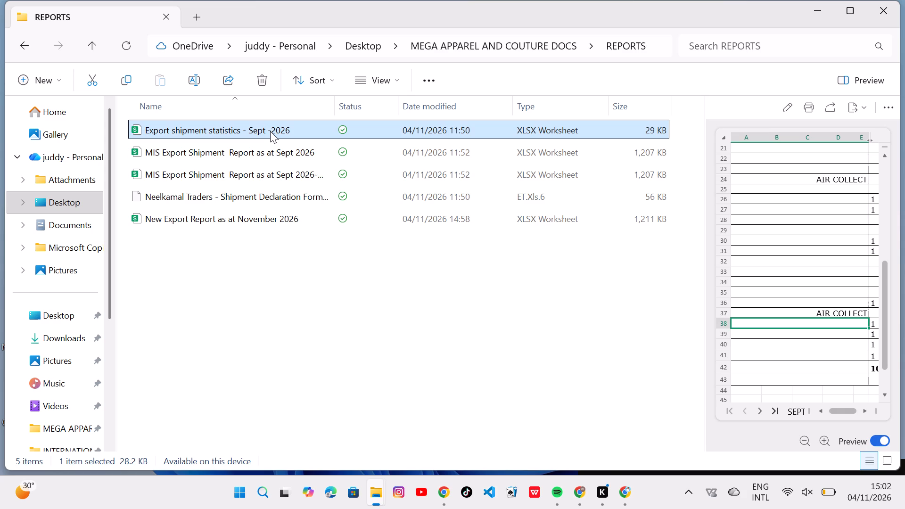
ctrl+click(289, 189)
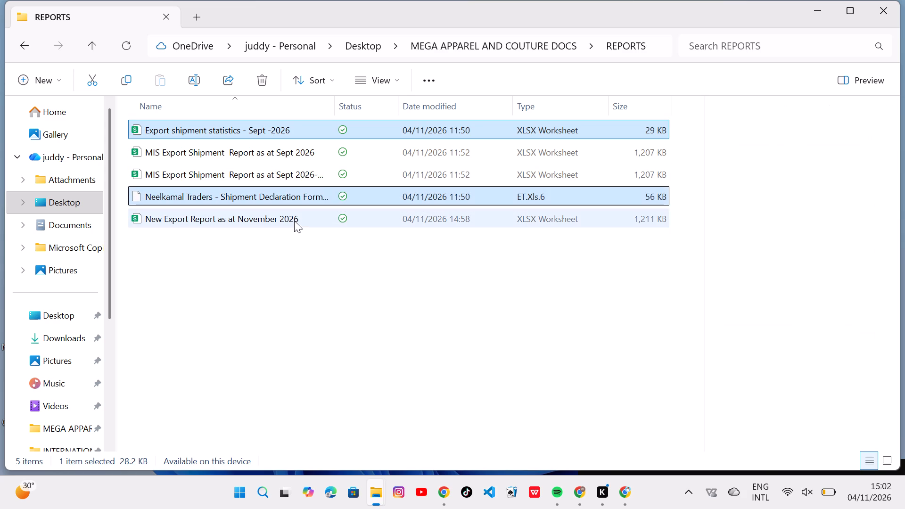
ctrl+click(294, 221)
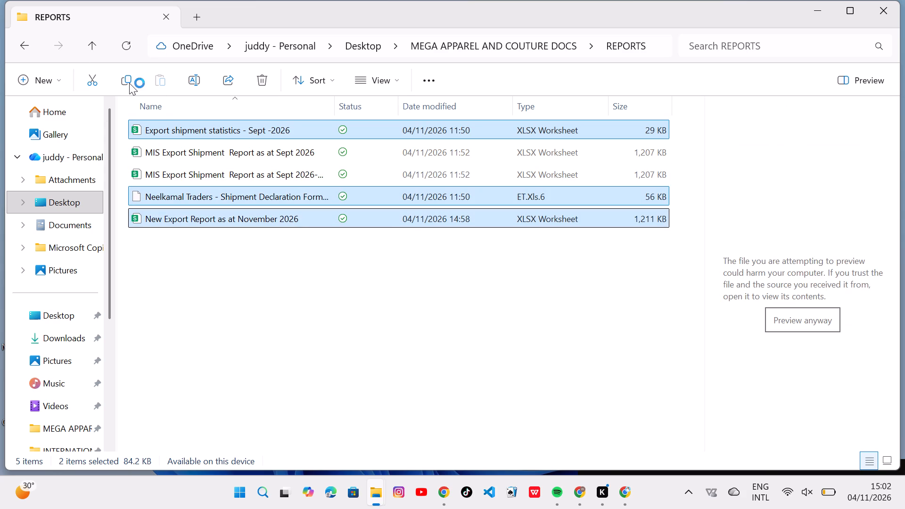
Copy the three selected files, the September shipment statistics, the Neelkamal Traders declaration form and the November export report.
ctrl+click(126, 79)
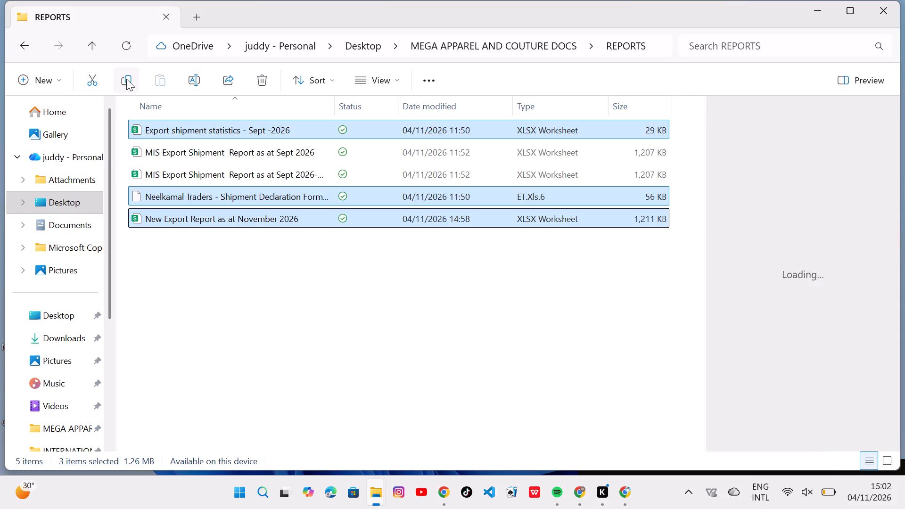
ctrl+double_click(126, 79)
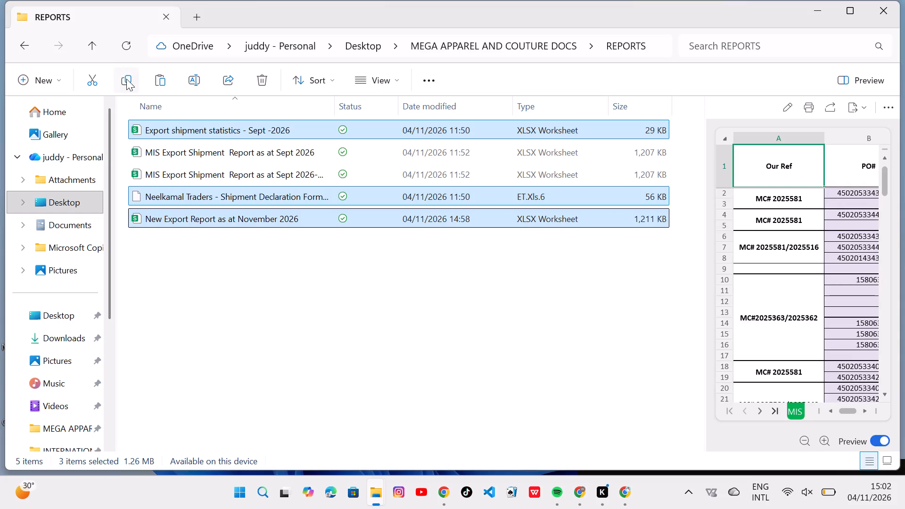
ctrl+triple_click(126, 79)
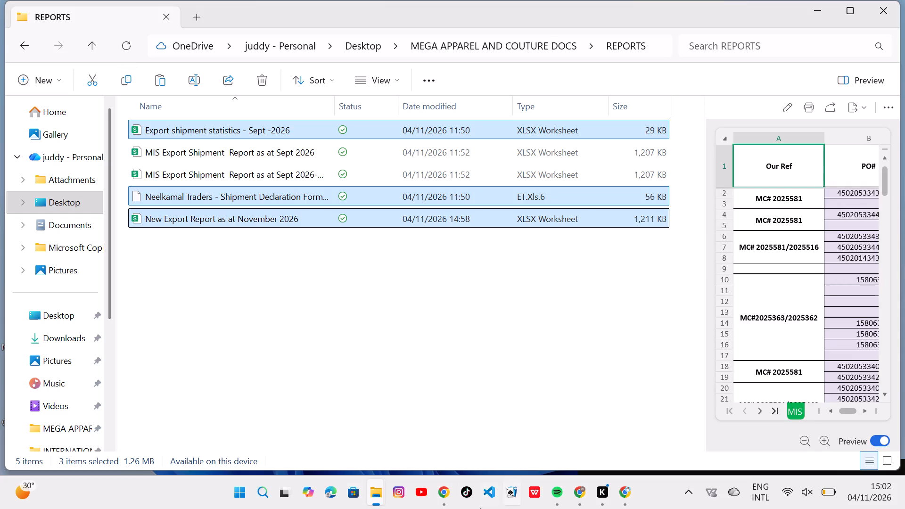